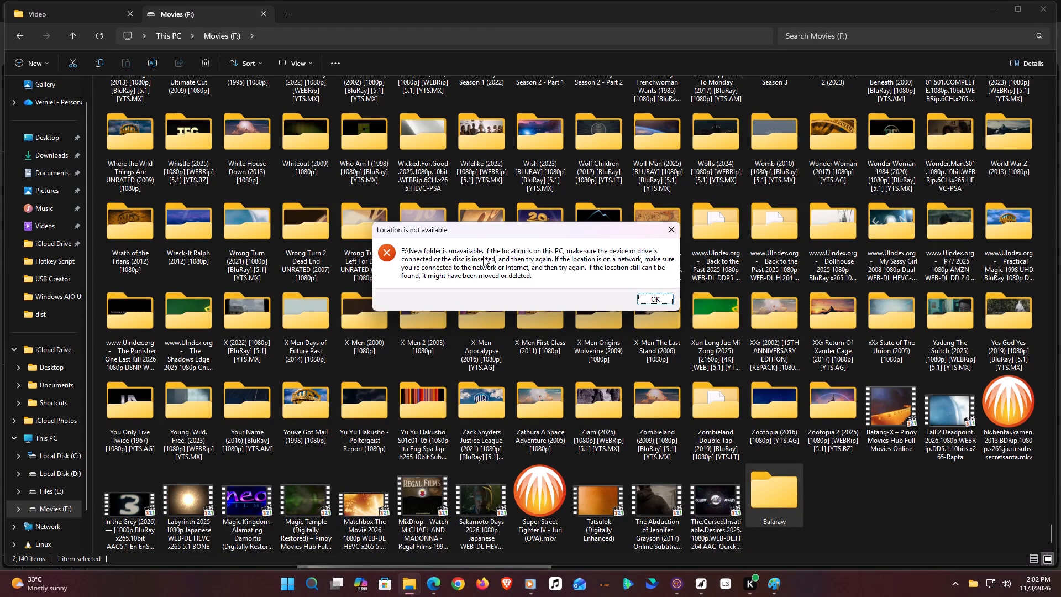
# Dismiss the location error and open the Balaraw folder on the Movies (F:) drive.
pyautogui.click(647, 296)
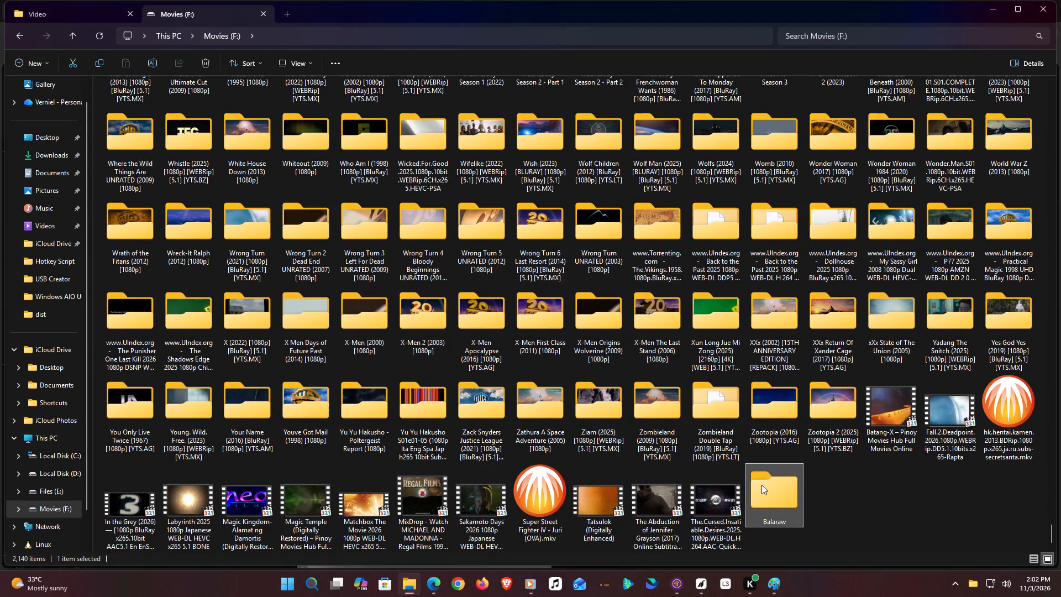
pyautogui.click(761, 485)
pyautogui.moveTo(756, 475); pyautogui.dragTo(755, 481)
pyautogui.doubleClick(794, 495)
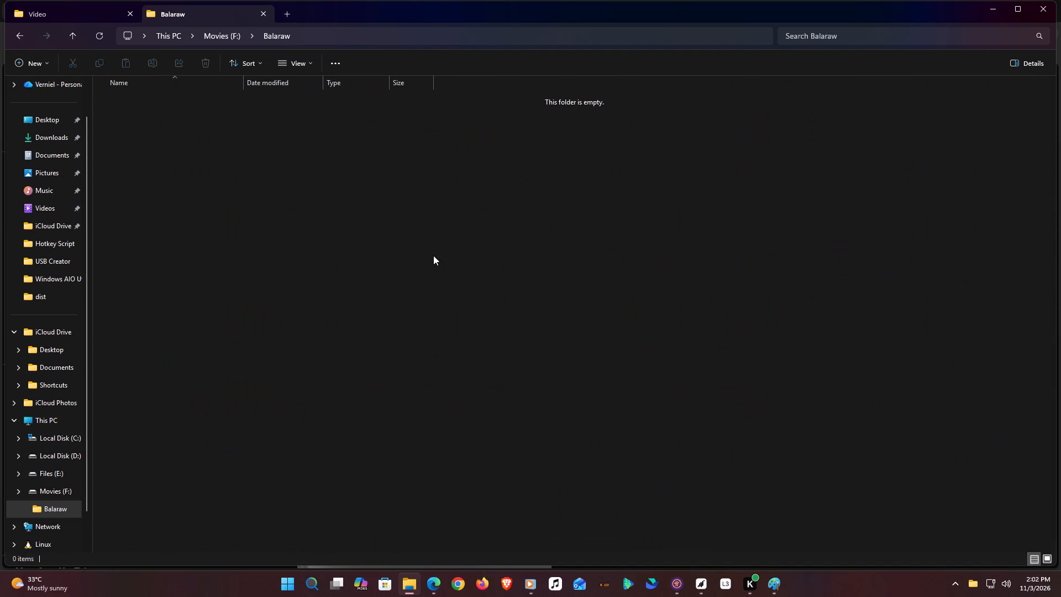
# Move the six Balaraw.Blood.Island episodes, S01E01 to S01E06, from the Video folder into the Balaraw folder.
pyautogui.click(49, 13)
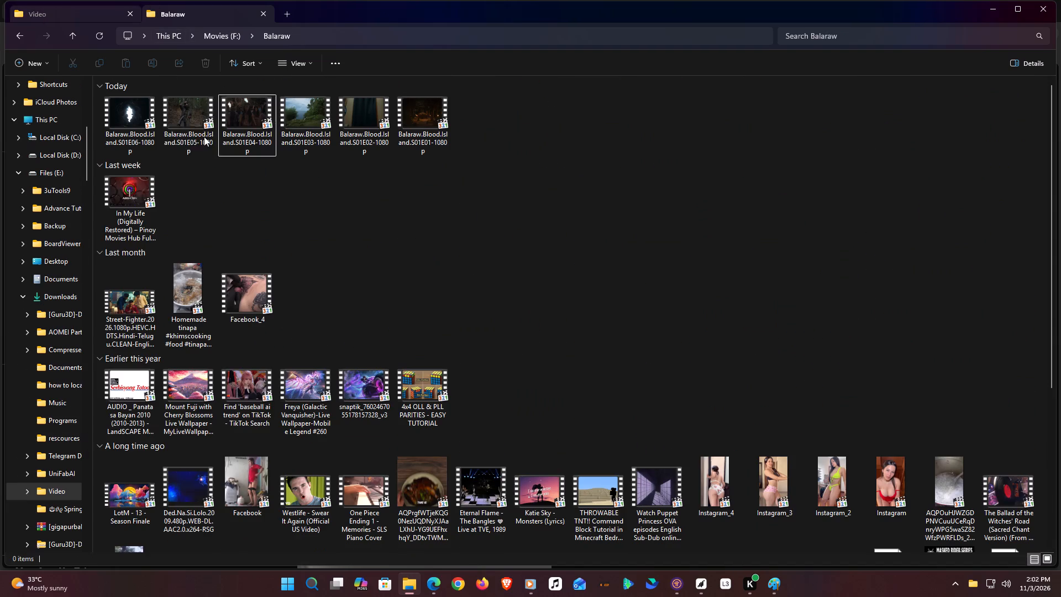
pyautogui.moveTo(497, 109); pyautogui.dragTo(310, 127)
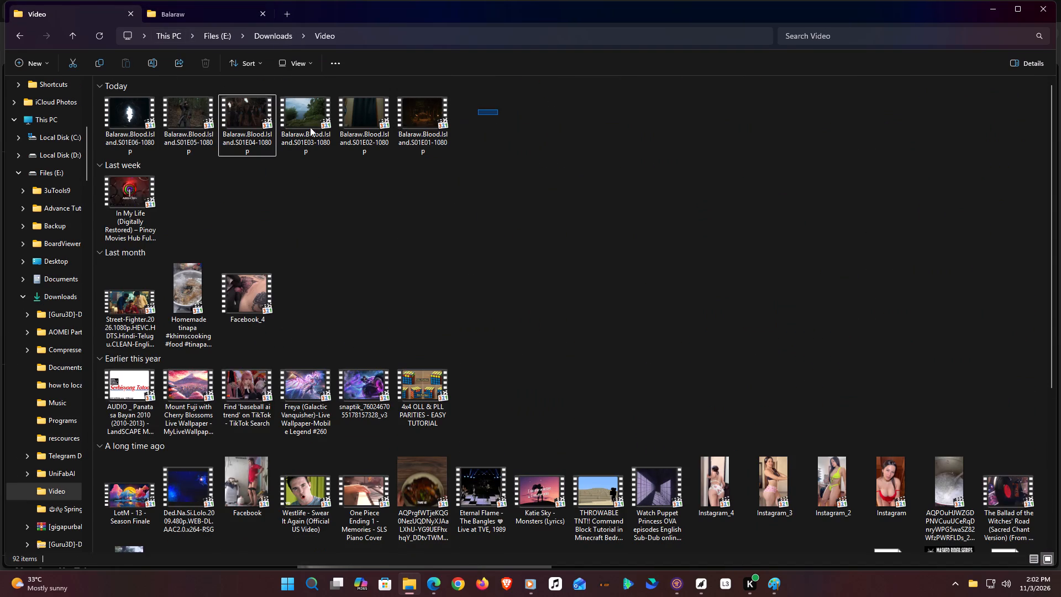
pyautogui.moveTo(310, 127); pyautogui.dragTo(132, 127)
pyautogui.rightClick(129, 122)
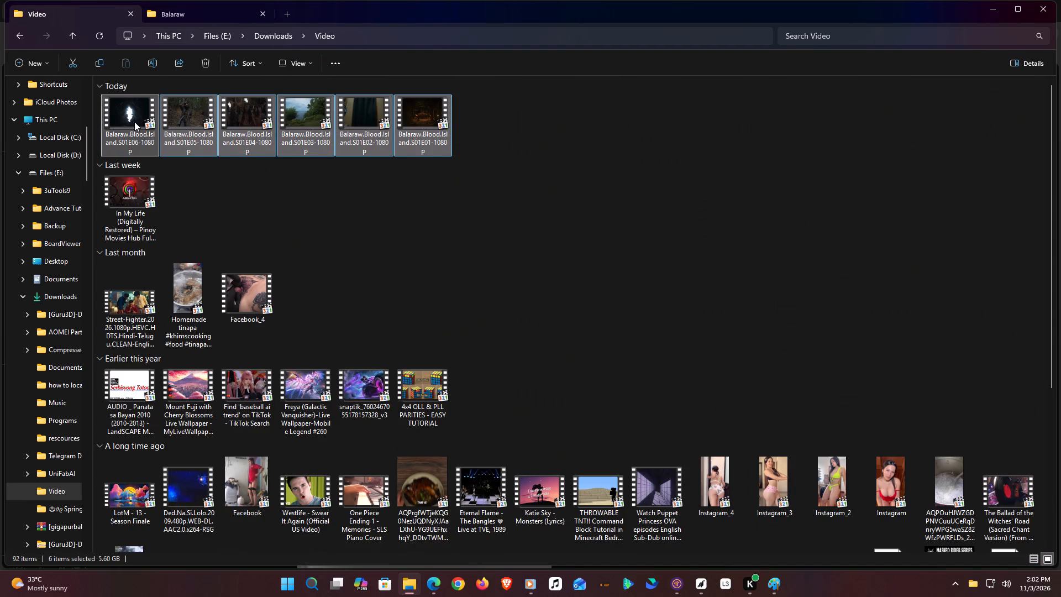
pyautogui.click(141, 138)
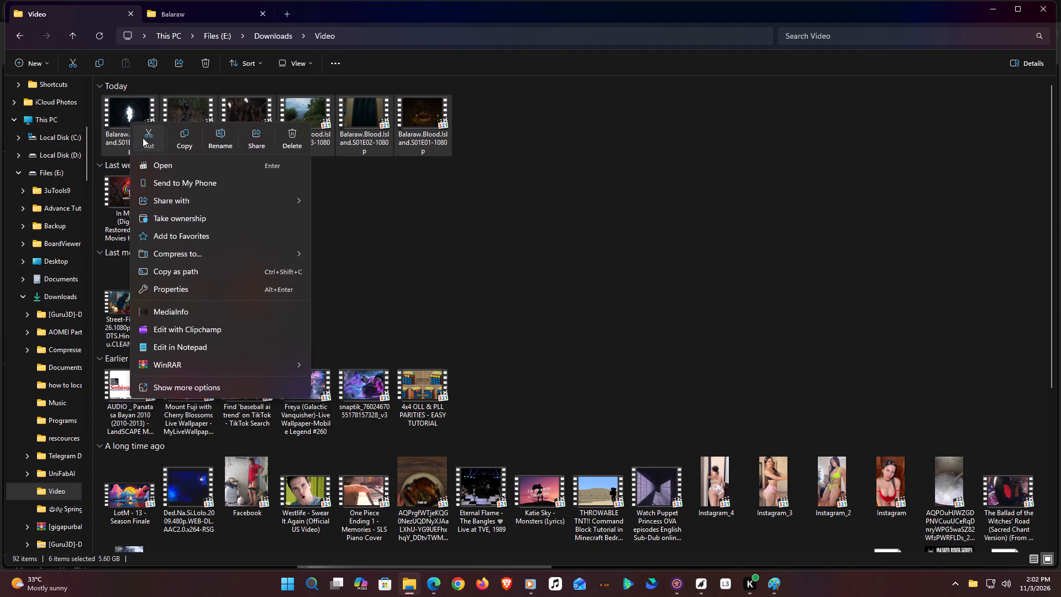
pyautogui.click(224, 15)
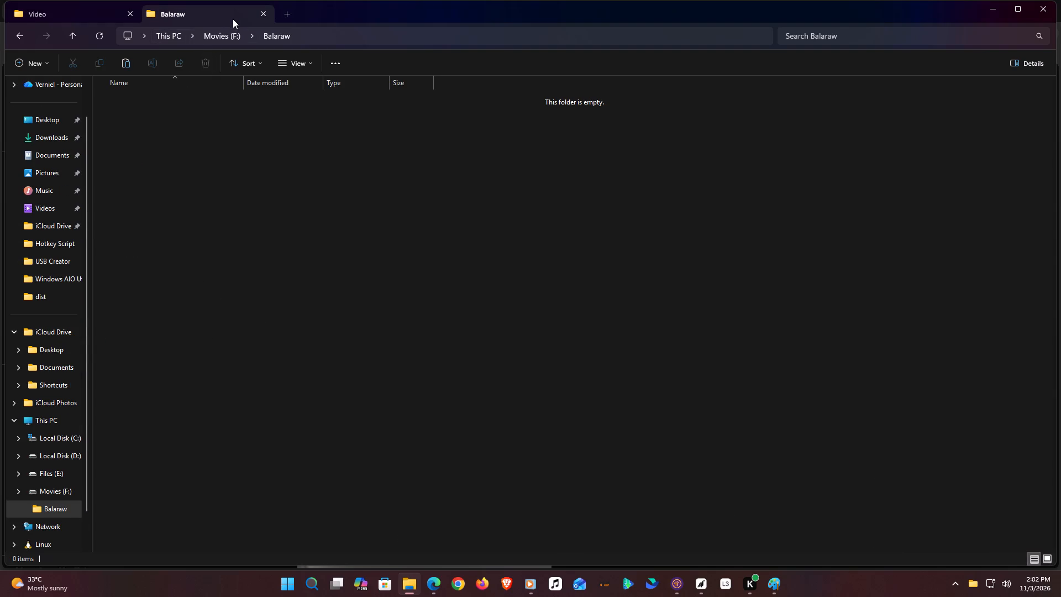
pyautogui.rightClick(337, 231)
pyautogui.click(352, 246)
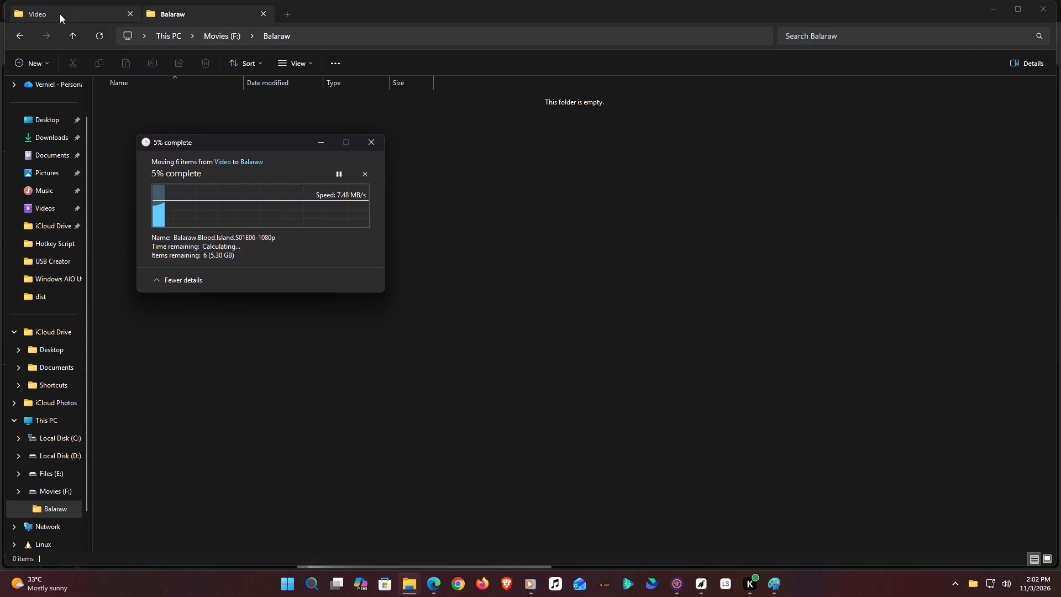
# Move the "In My Life (Digitally Restored)" video from the Video folder to the root of Movies (F:).
pyautogui.click(56, 12)
pyautogui.rightClick(121, 189)
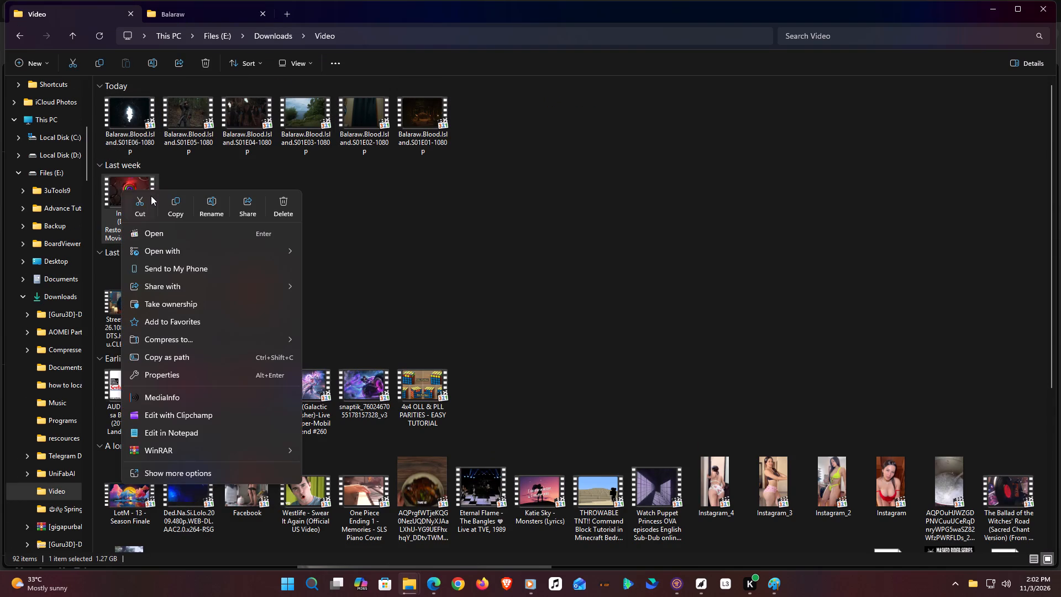
pyautogui.click(139, 209)
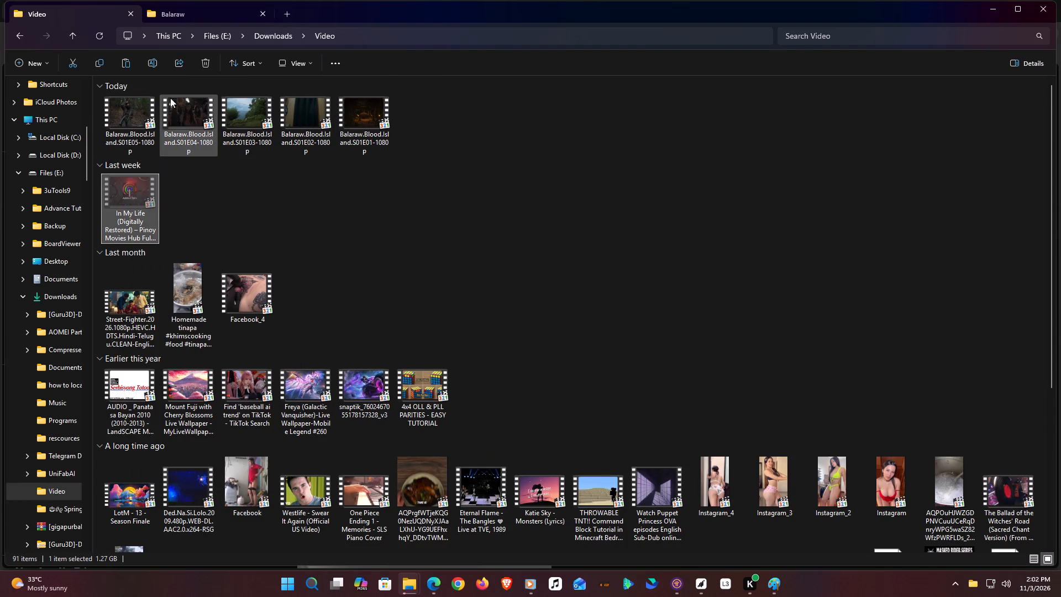
pyautogui.click(201, 15)
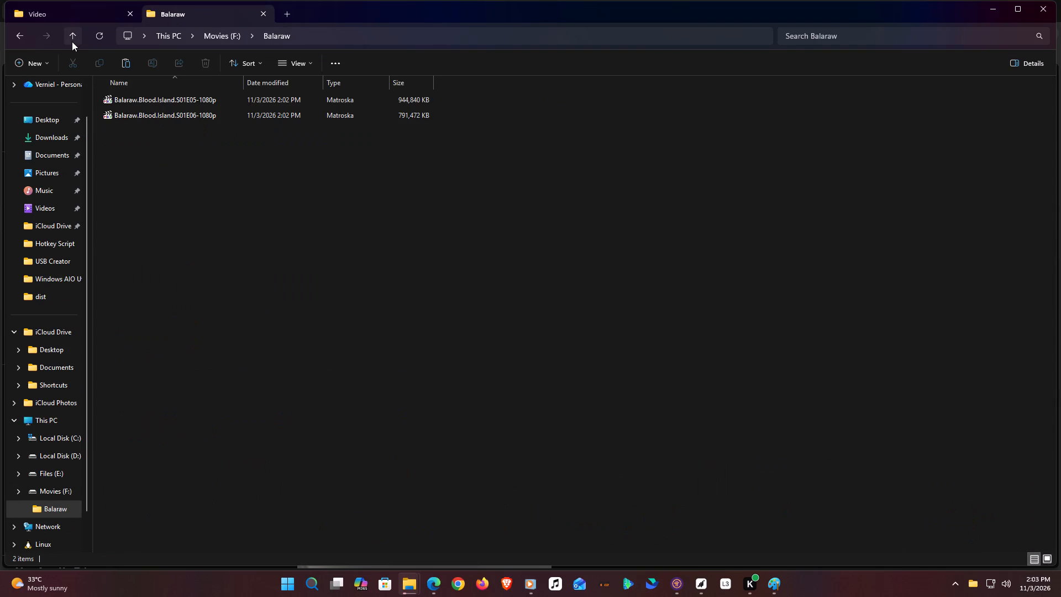
pyautogui.click(72, 38)
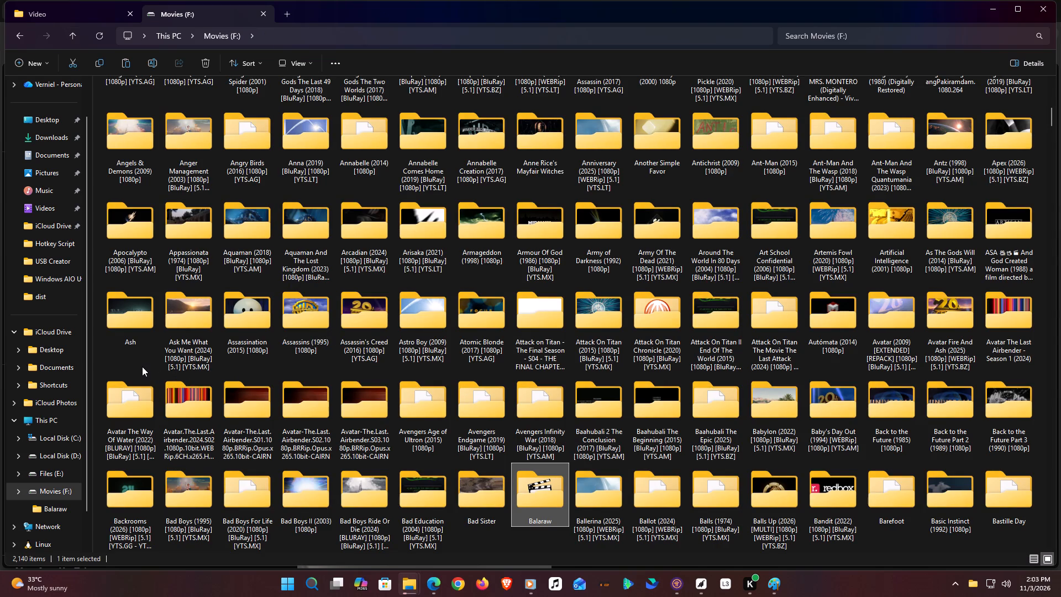
pyautogui.rightClick(141, 366)
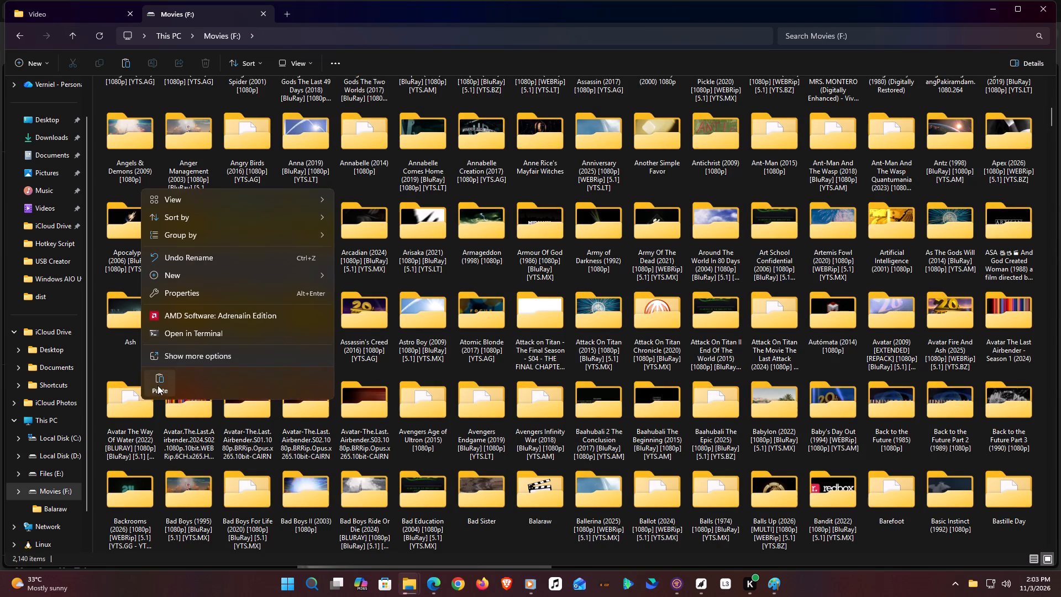
pyautogui.click(157, 385)
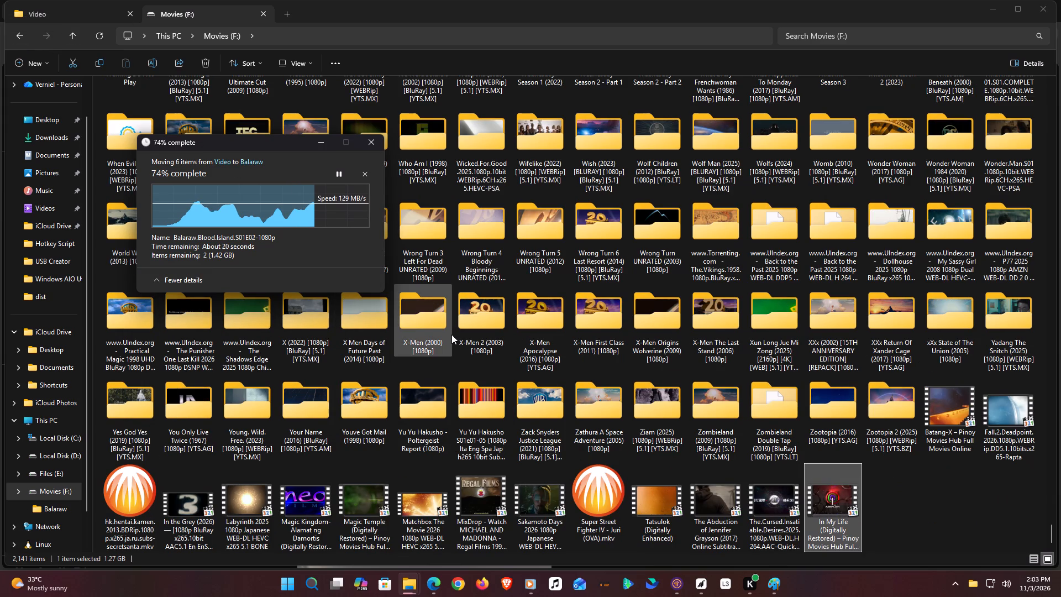
# Close the Video folder, check the moved episodes inside the Balaraw folder on Movies (F:), and close the file window.
pyautogui.click(868, 408)
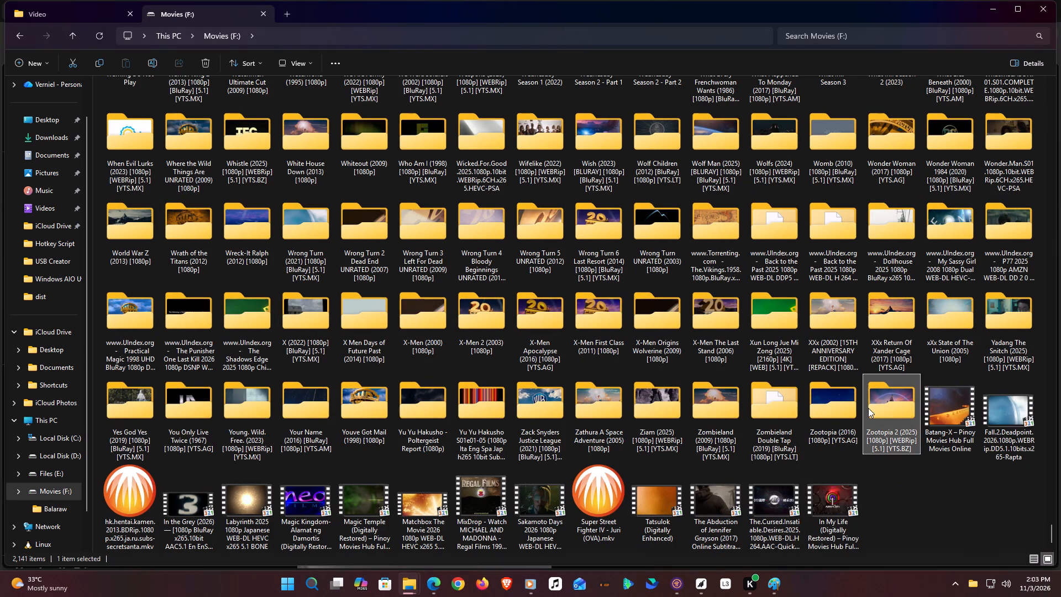
pyautogui.press('b')
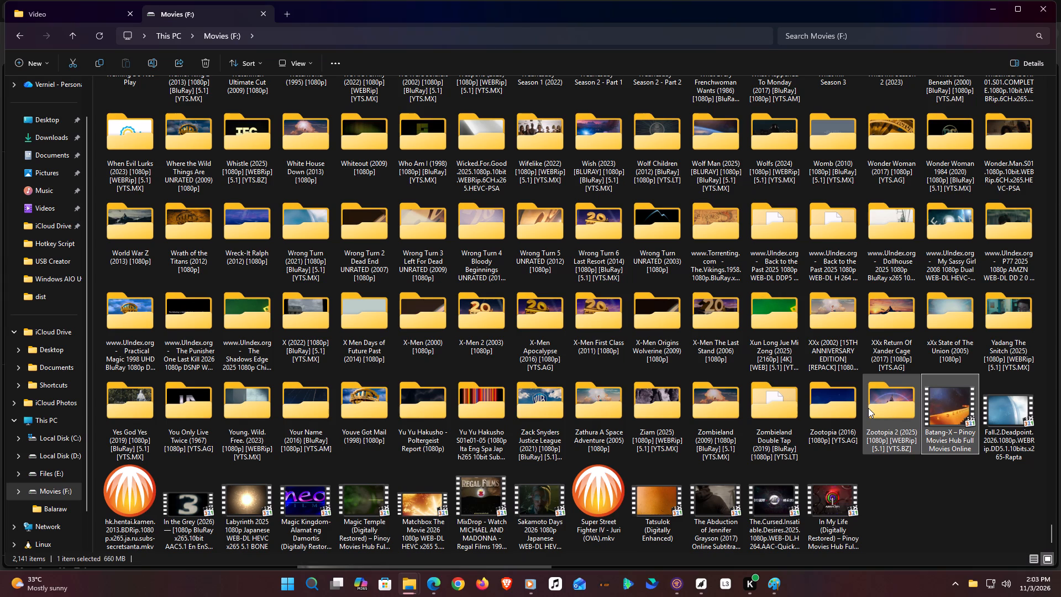
pyautogui.write('bbb')
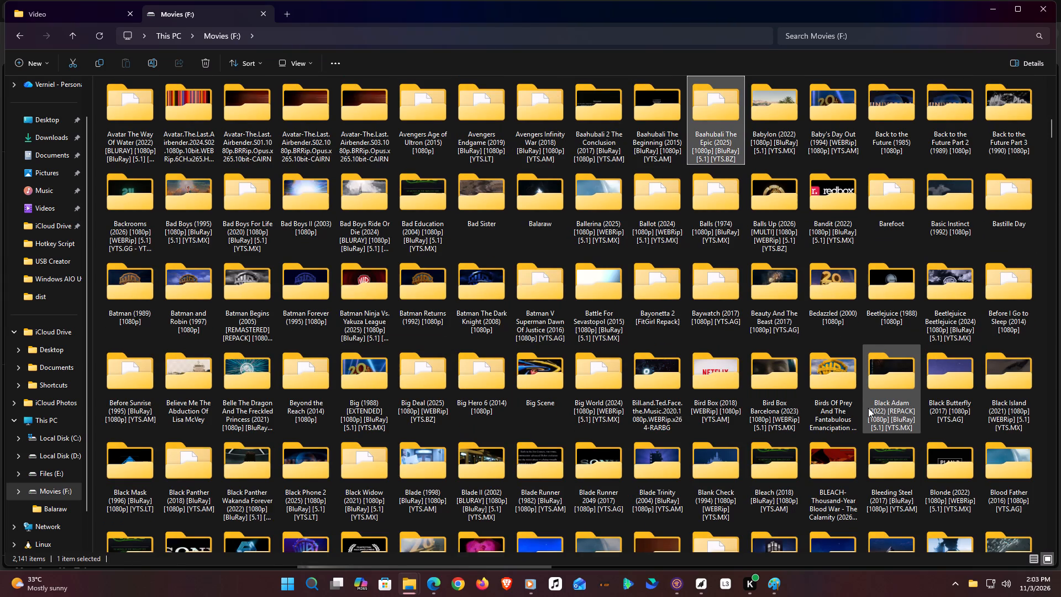
pyautogui.click(545, 202)
pyautogui.click(541, 201)
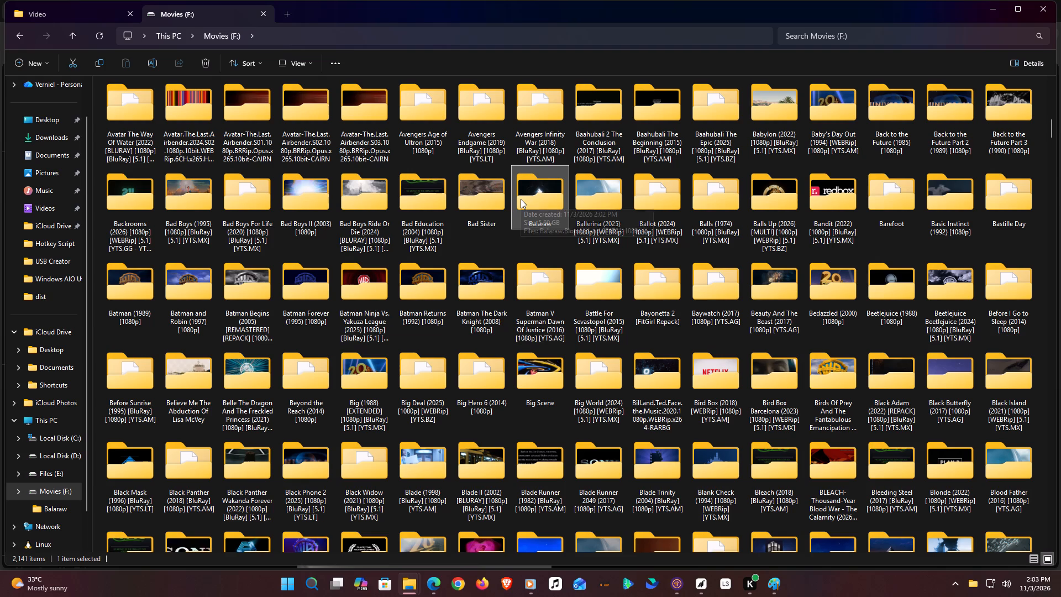
pyautogui.click(132, 14)
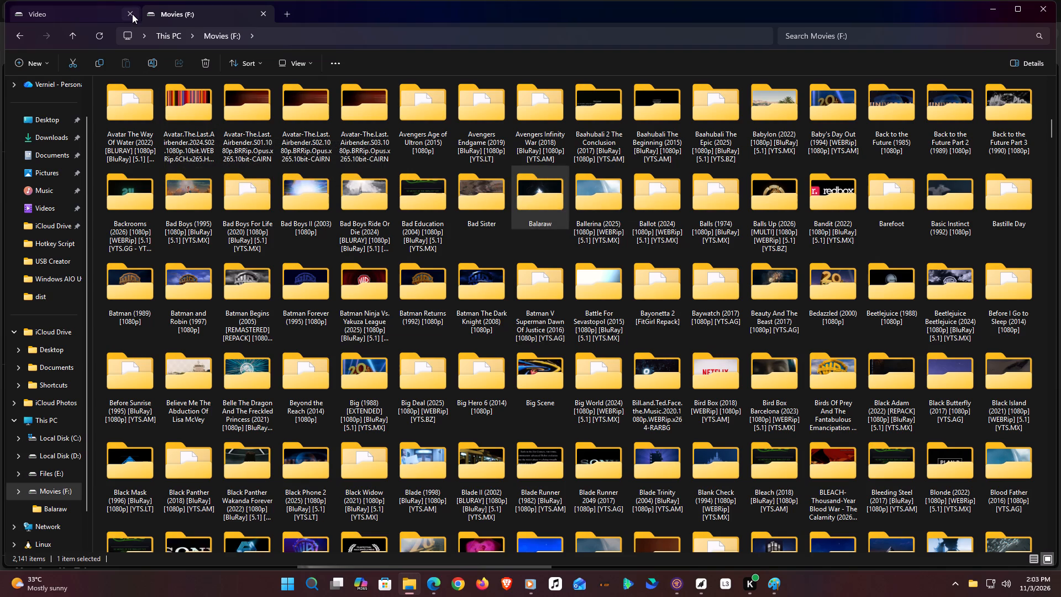
pyautogui.doubleClick(553, 182)
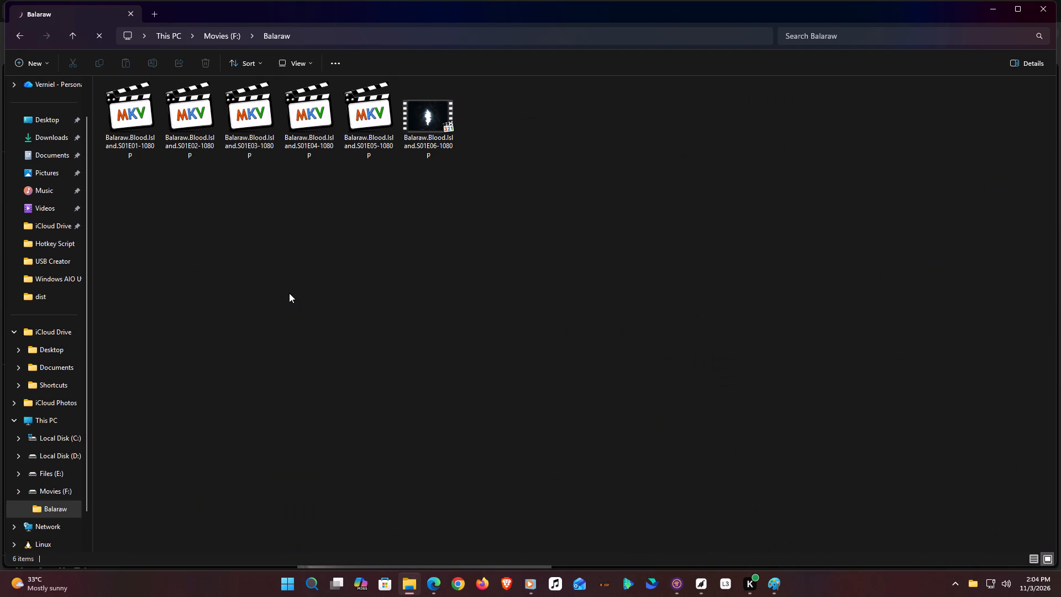
pyautogui.click(289, 293)
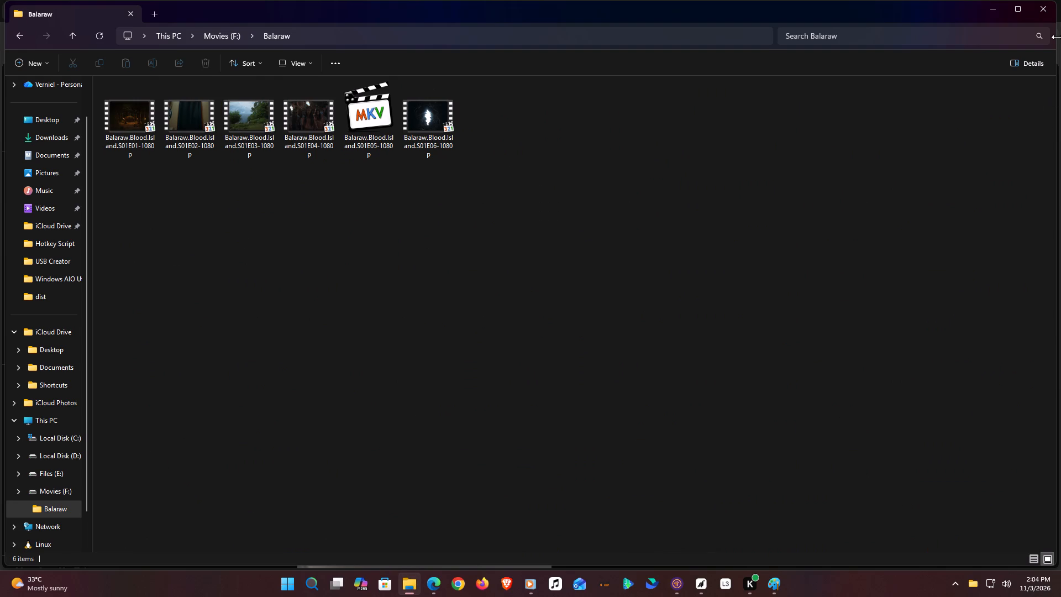
pyautogui.click(1049, 8)
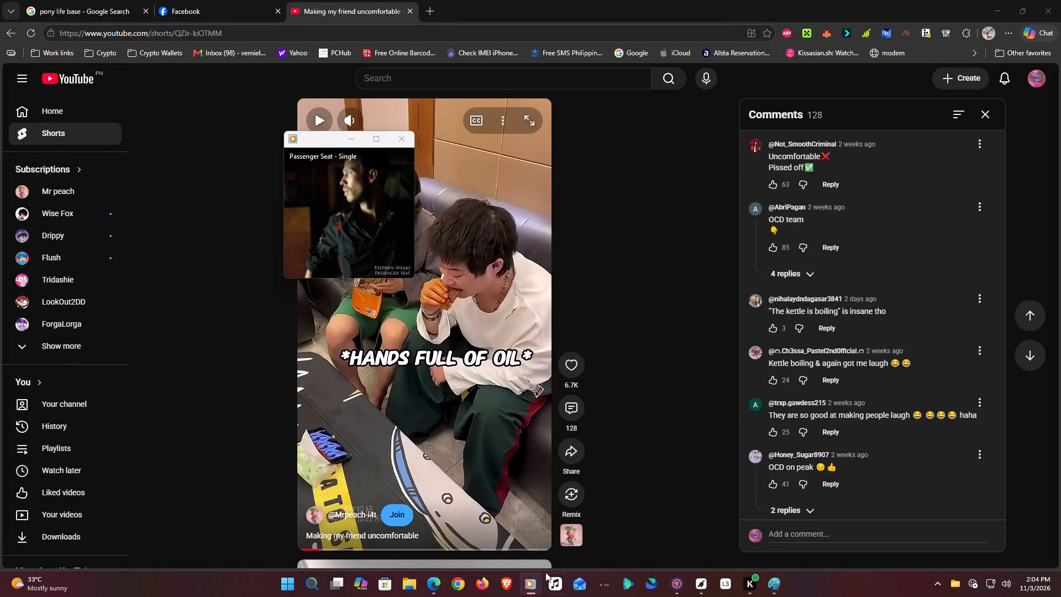
# Switch to the untitled pony drawing in Paint.
pyautogui.click(773, 582)
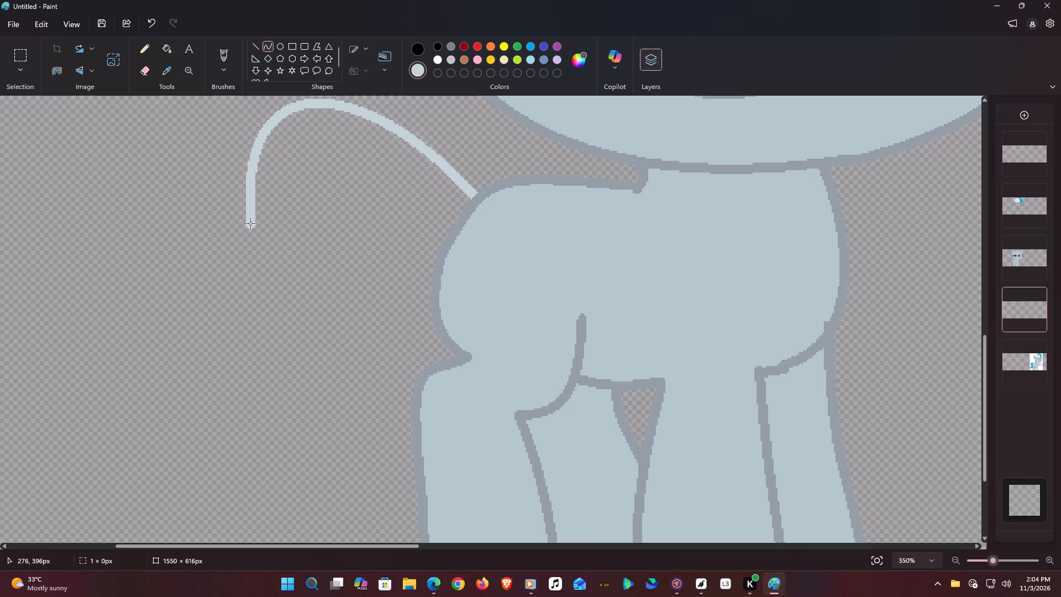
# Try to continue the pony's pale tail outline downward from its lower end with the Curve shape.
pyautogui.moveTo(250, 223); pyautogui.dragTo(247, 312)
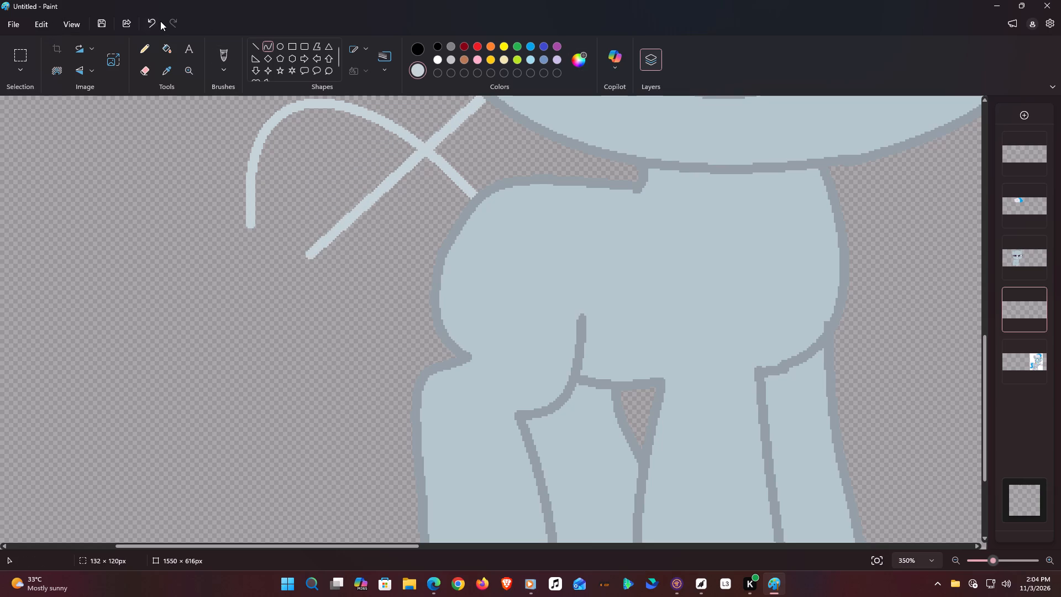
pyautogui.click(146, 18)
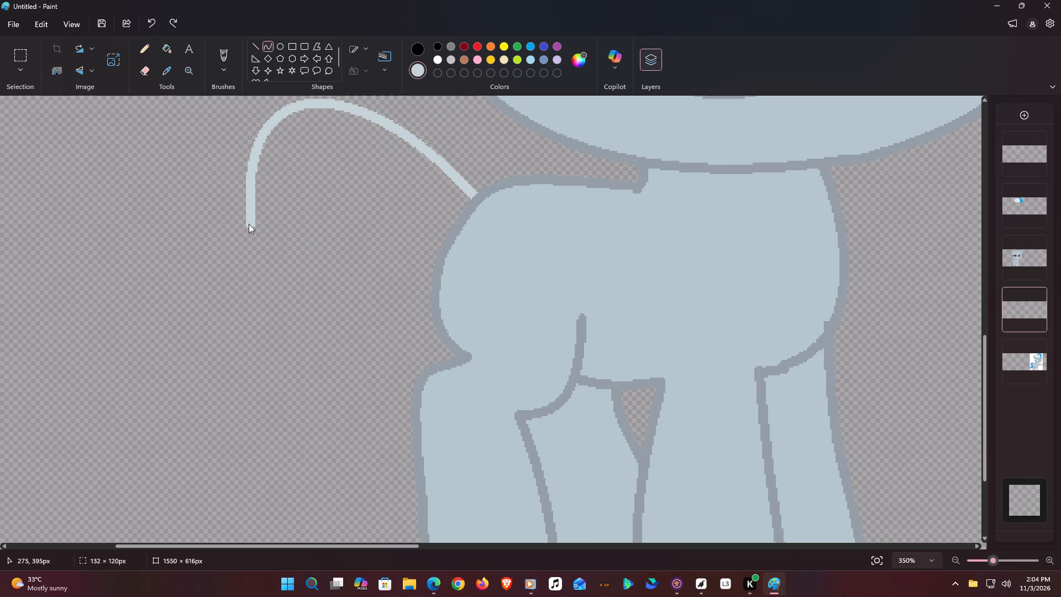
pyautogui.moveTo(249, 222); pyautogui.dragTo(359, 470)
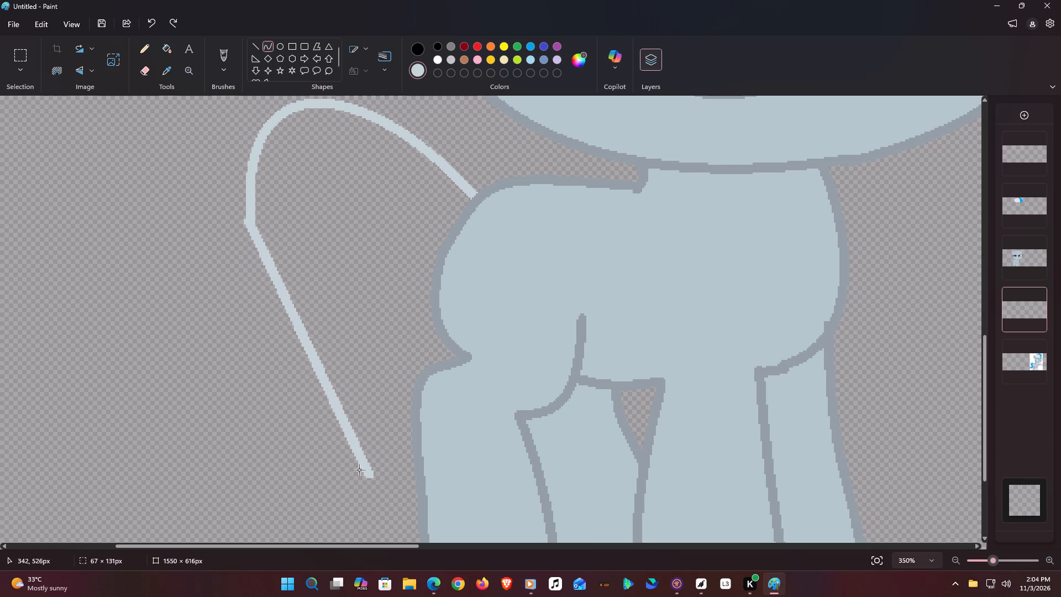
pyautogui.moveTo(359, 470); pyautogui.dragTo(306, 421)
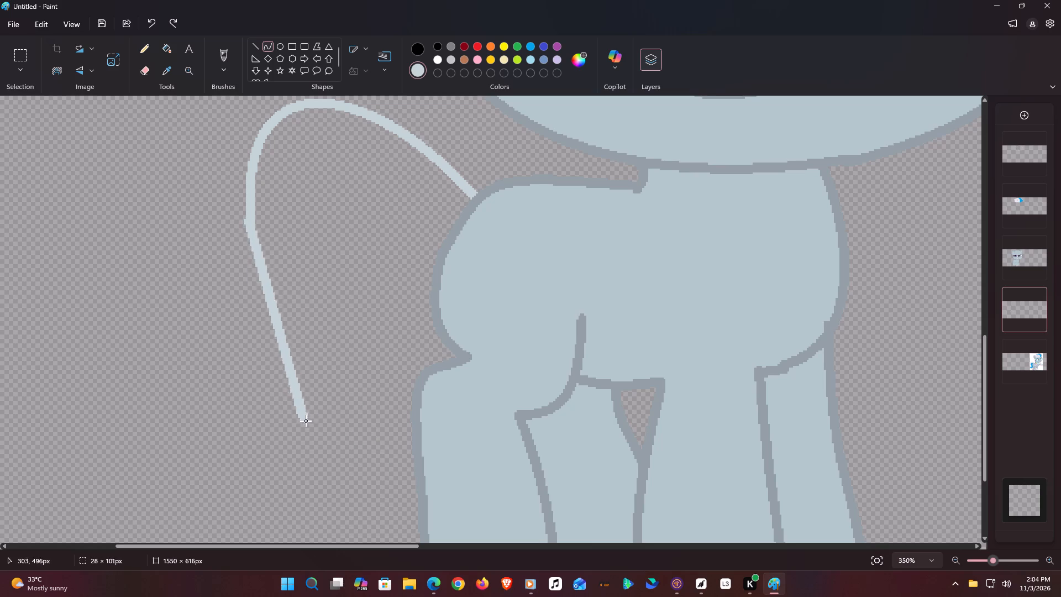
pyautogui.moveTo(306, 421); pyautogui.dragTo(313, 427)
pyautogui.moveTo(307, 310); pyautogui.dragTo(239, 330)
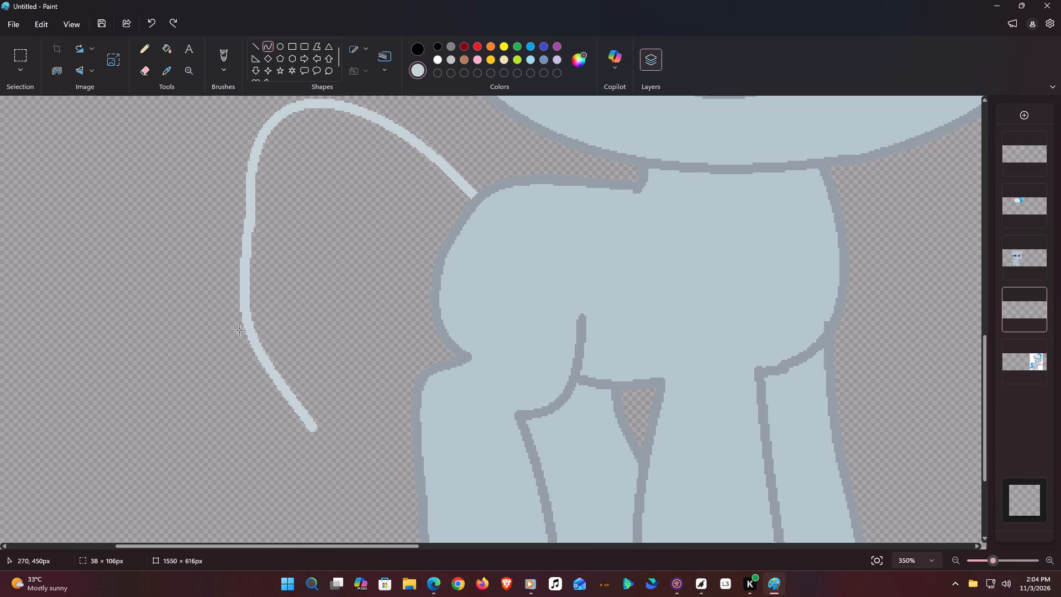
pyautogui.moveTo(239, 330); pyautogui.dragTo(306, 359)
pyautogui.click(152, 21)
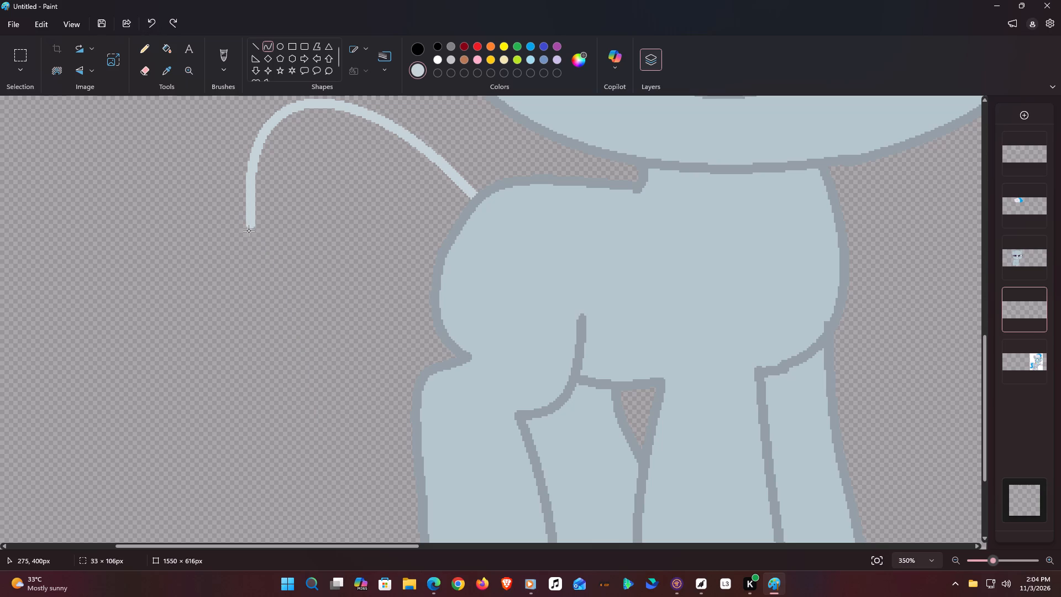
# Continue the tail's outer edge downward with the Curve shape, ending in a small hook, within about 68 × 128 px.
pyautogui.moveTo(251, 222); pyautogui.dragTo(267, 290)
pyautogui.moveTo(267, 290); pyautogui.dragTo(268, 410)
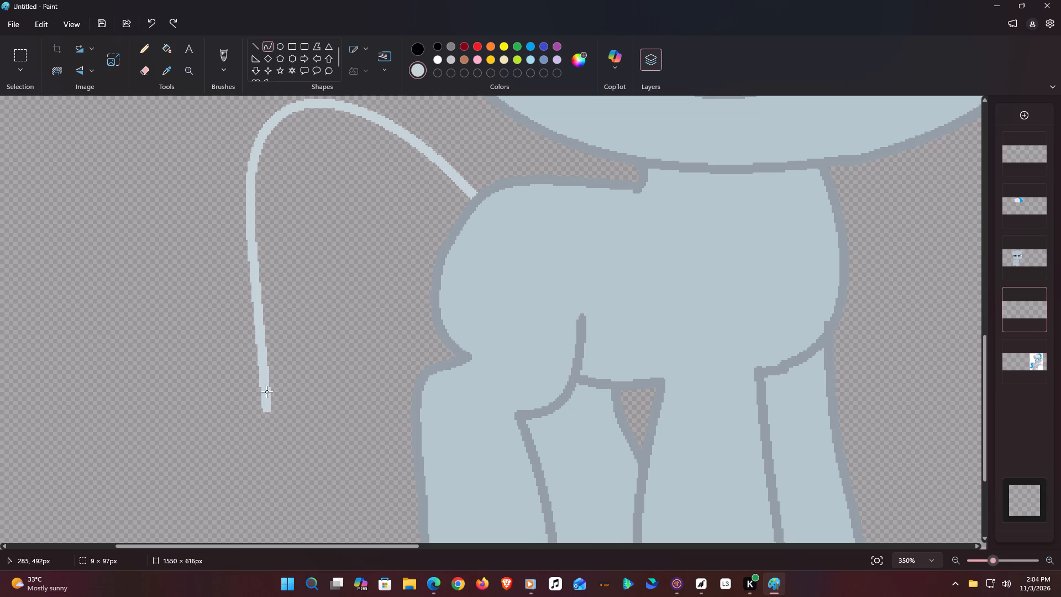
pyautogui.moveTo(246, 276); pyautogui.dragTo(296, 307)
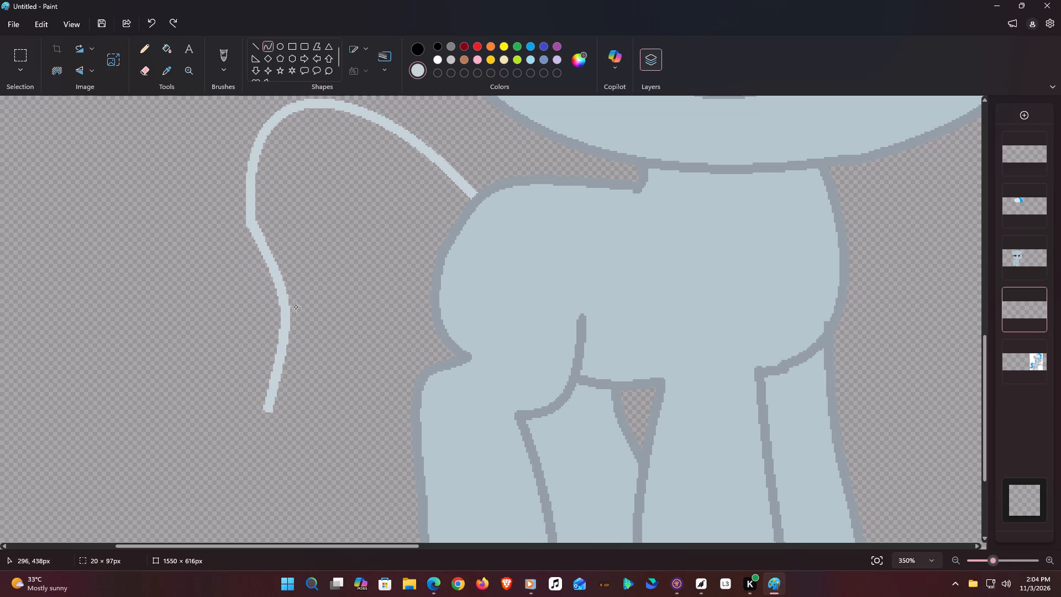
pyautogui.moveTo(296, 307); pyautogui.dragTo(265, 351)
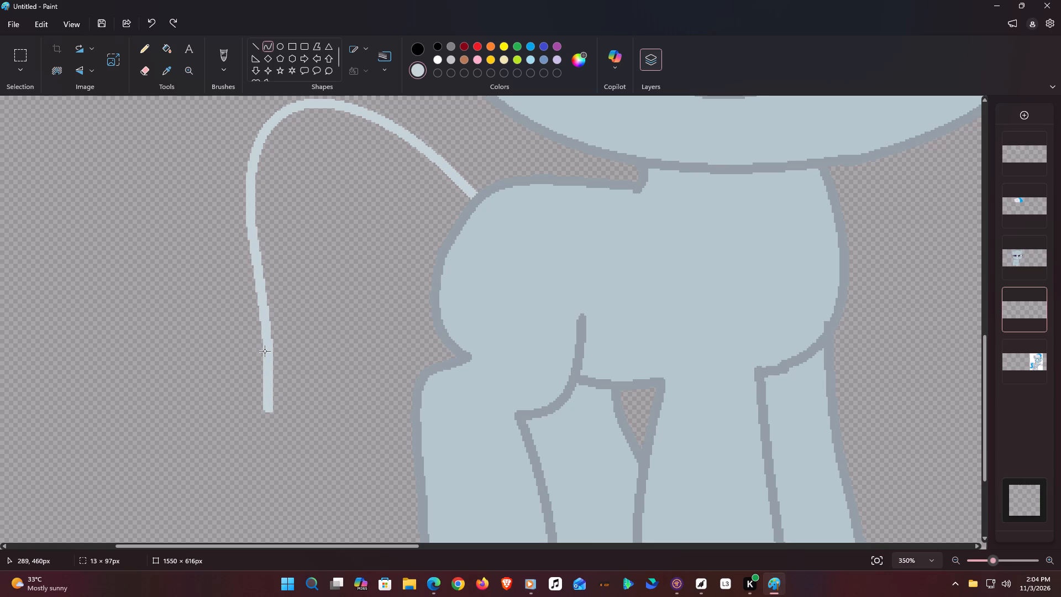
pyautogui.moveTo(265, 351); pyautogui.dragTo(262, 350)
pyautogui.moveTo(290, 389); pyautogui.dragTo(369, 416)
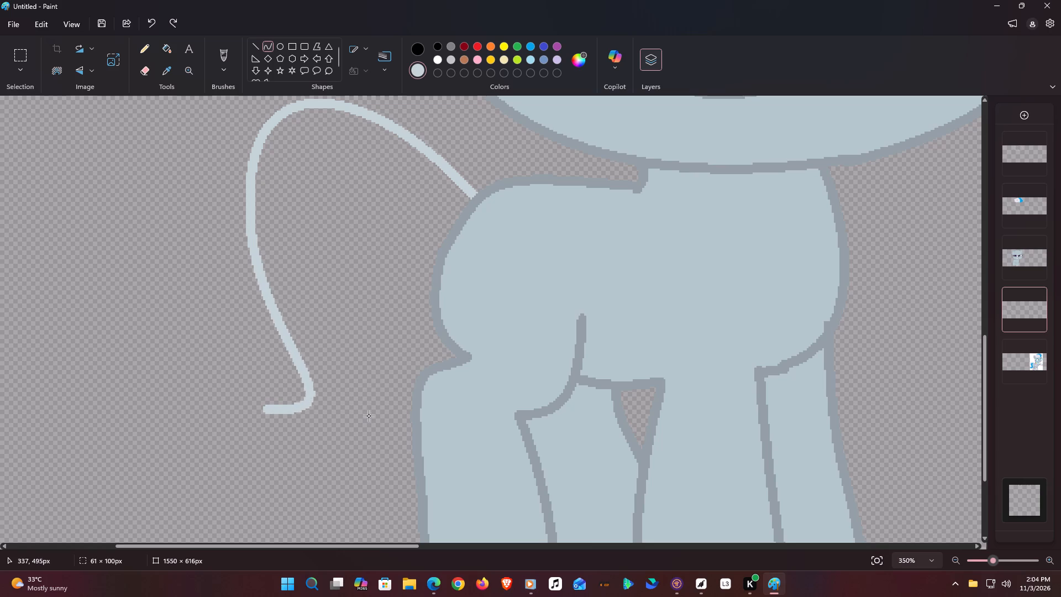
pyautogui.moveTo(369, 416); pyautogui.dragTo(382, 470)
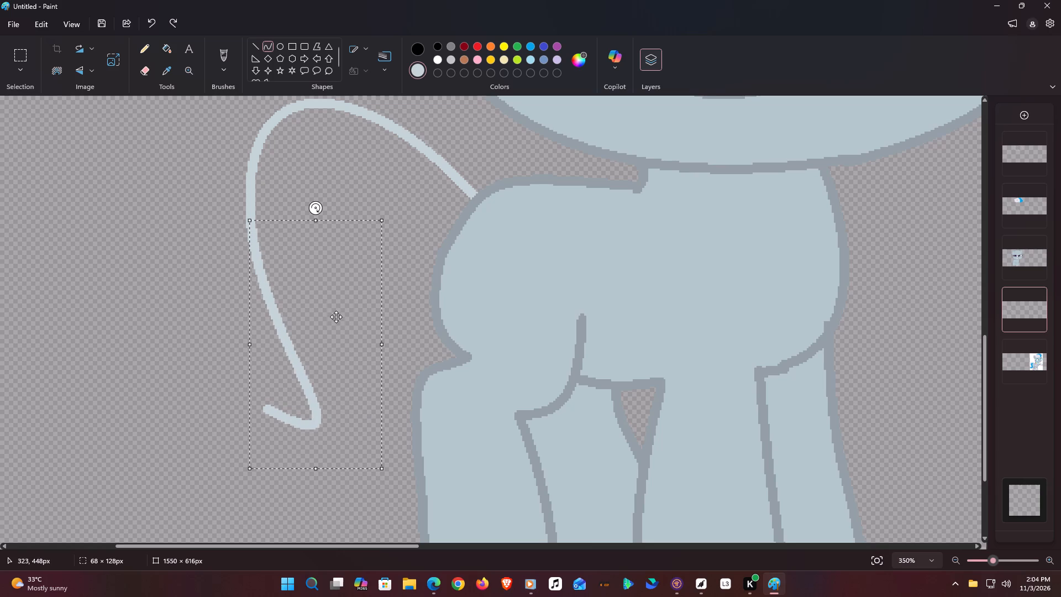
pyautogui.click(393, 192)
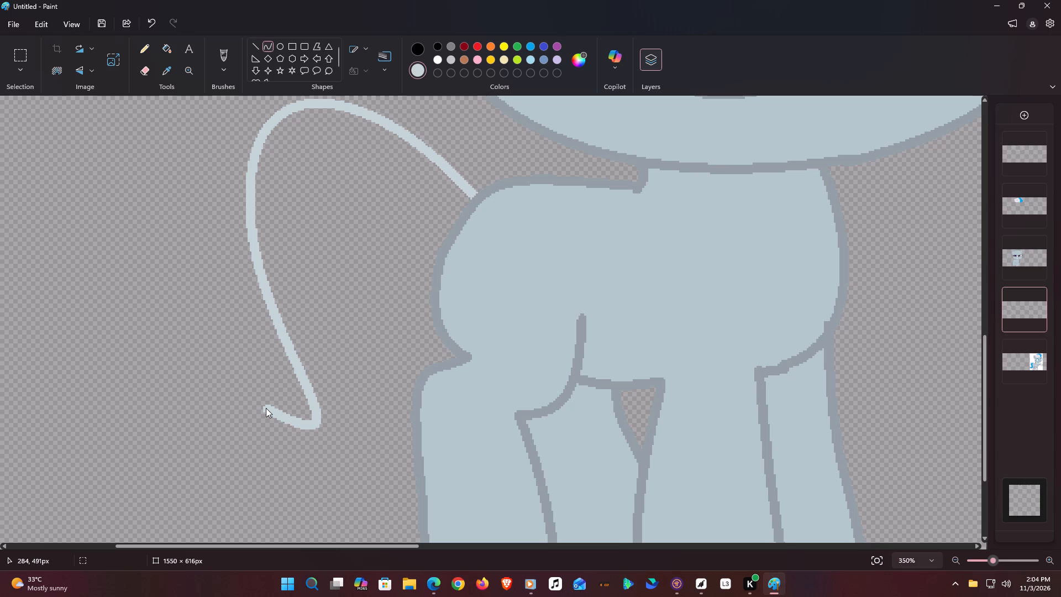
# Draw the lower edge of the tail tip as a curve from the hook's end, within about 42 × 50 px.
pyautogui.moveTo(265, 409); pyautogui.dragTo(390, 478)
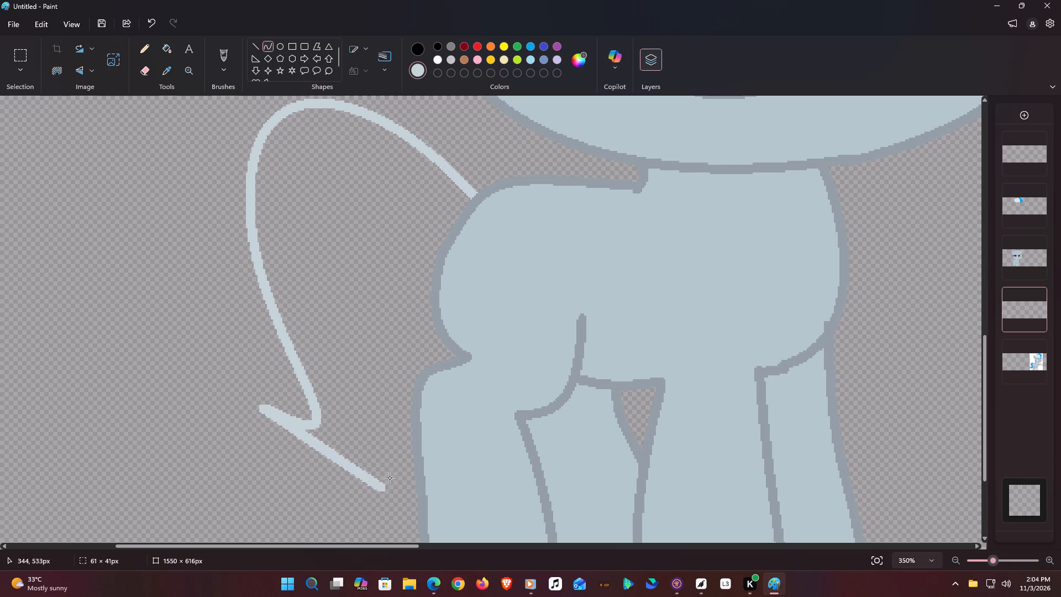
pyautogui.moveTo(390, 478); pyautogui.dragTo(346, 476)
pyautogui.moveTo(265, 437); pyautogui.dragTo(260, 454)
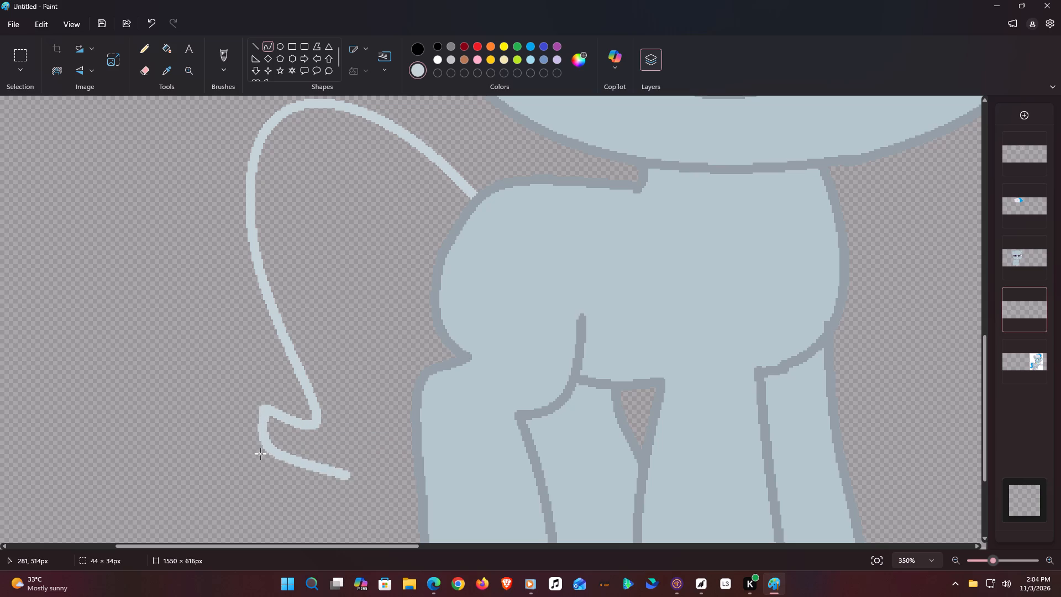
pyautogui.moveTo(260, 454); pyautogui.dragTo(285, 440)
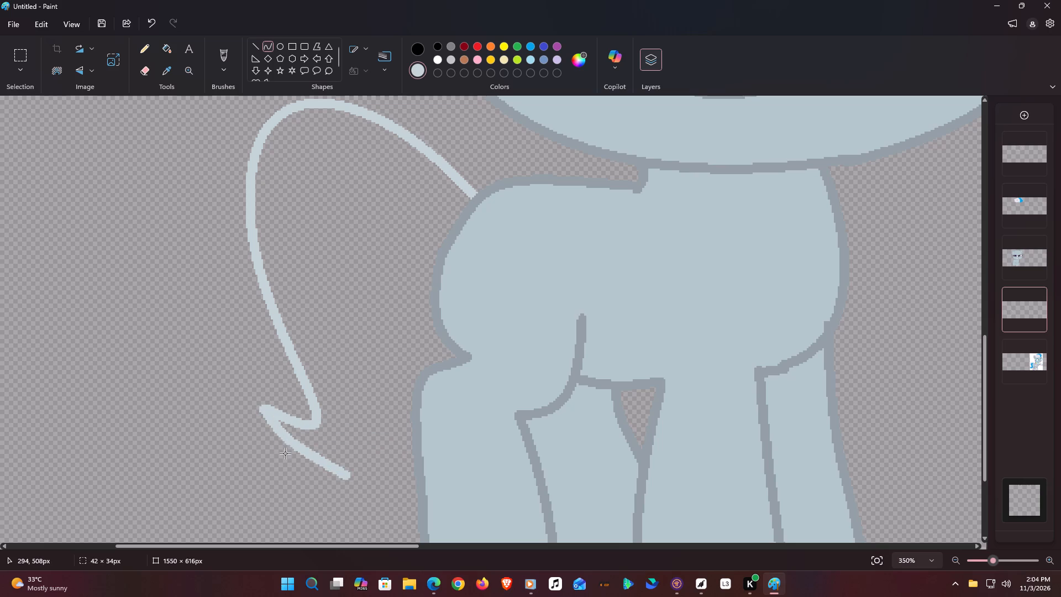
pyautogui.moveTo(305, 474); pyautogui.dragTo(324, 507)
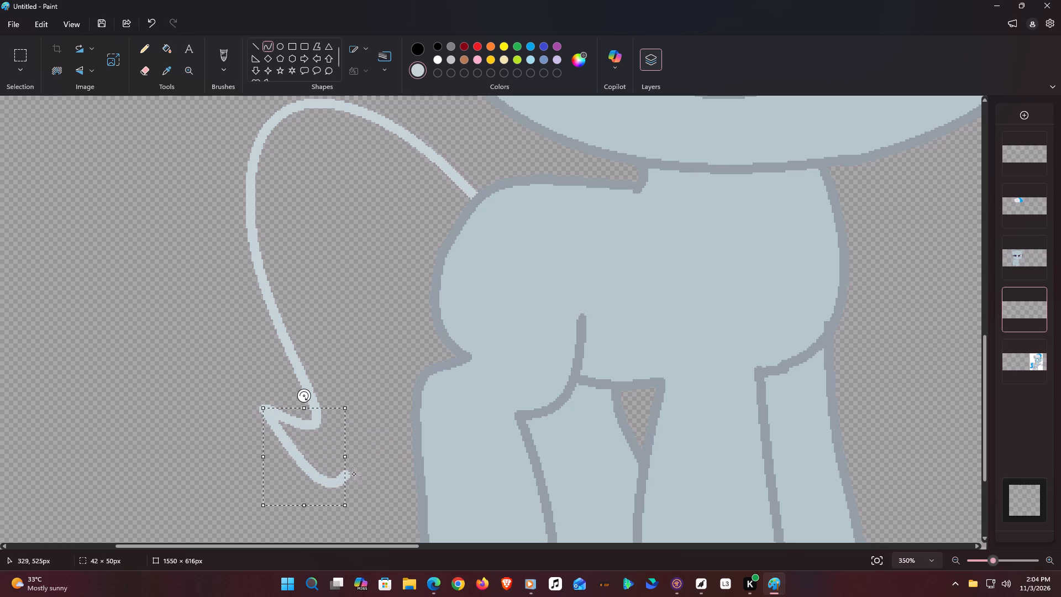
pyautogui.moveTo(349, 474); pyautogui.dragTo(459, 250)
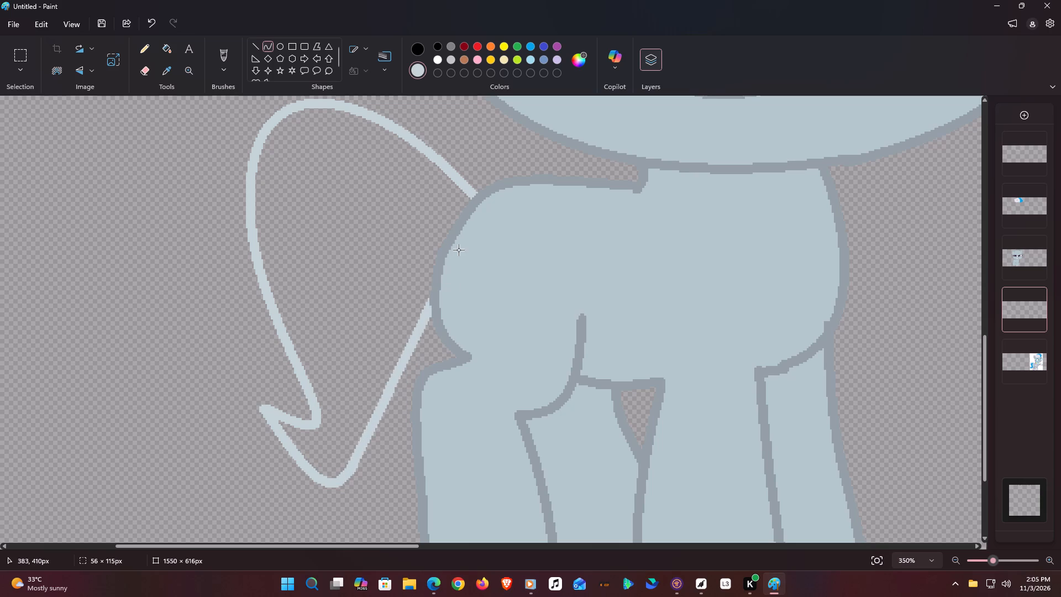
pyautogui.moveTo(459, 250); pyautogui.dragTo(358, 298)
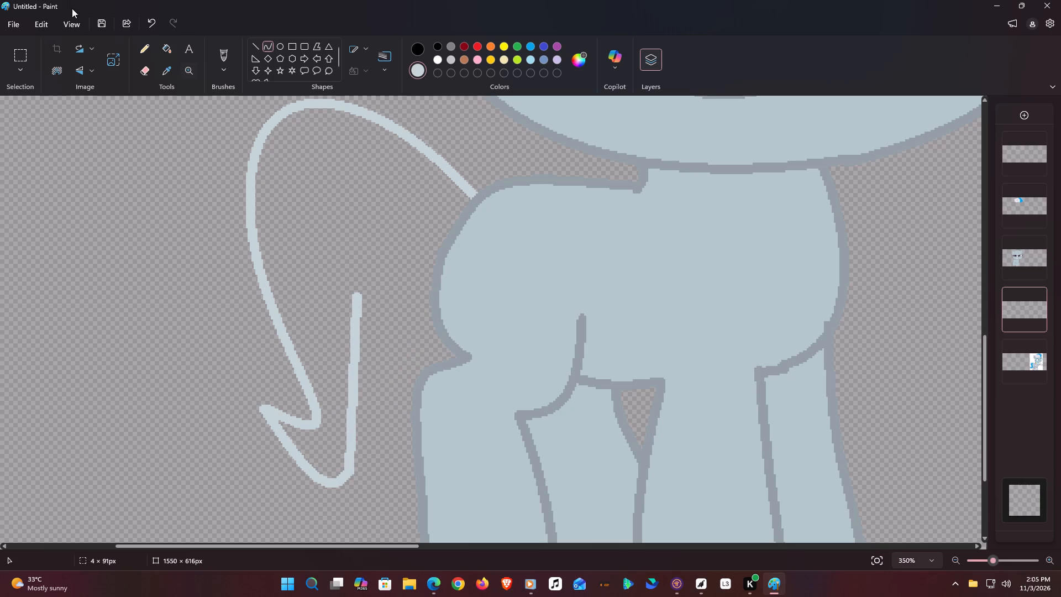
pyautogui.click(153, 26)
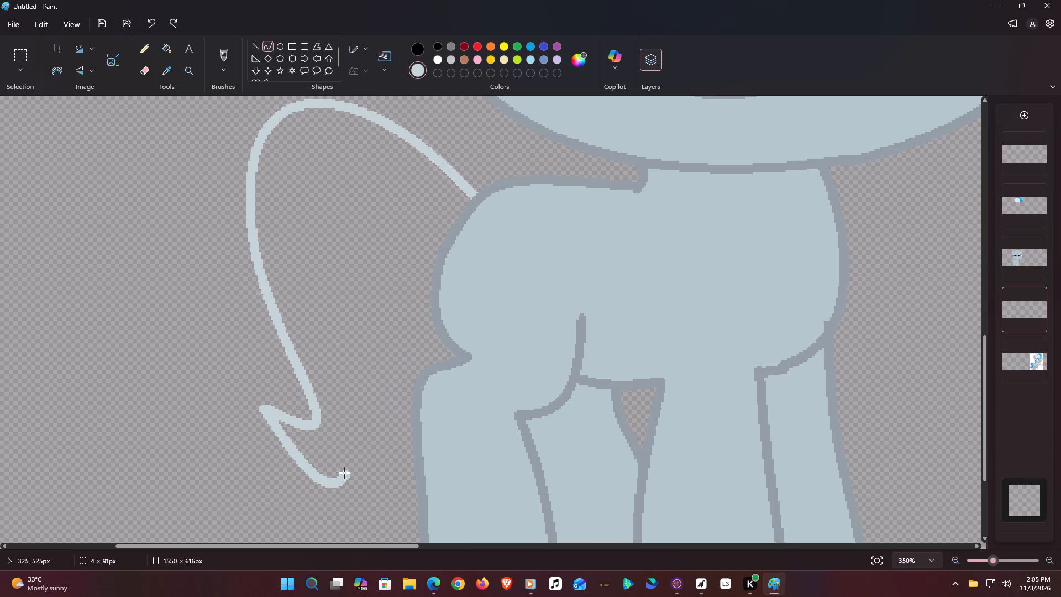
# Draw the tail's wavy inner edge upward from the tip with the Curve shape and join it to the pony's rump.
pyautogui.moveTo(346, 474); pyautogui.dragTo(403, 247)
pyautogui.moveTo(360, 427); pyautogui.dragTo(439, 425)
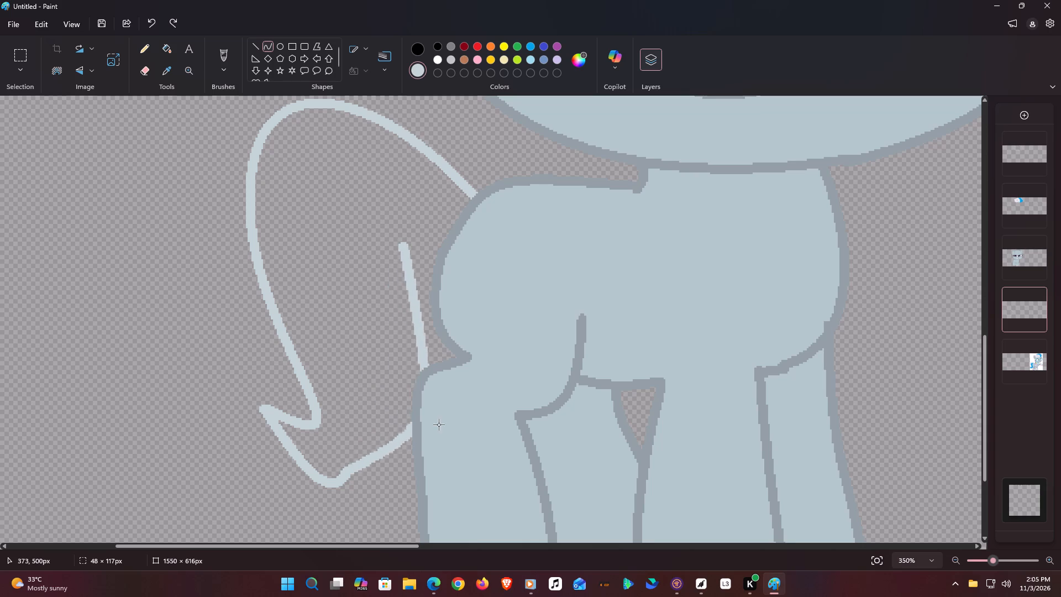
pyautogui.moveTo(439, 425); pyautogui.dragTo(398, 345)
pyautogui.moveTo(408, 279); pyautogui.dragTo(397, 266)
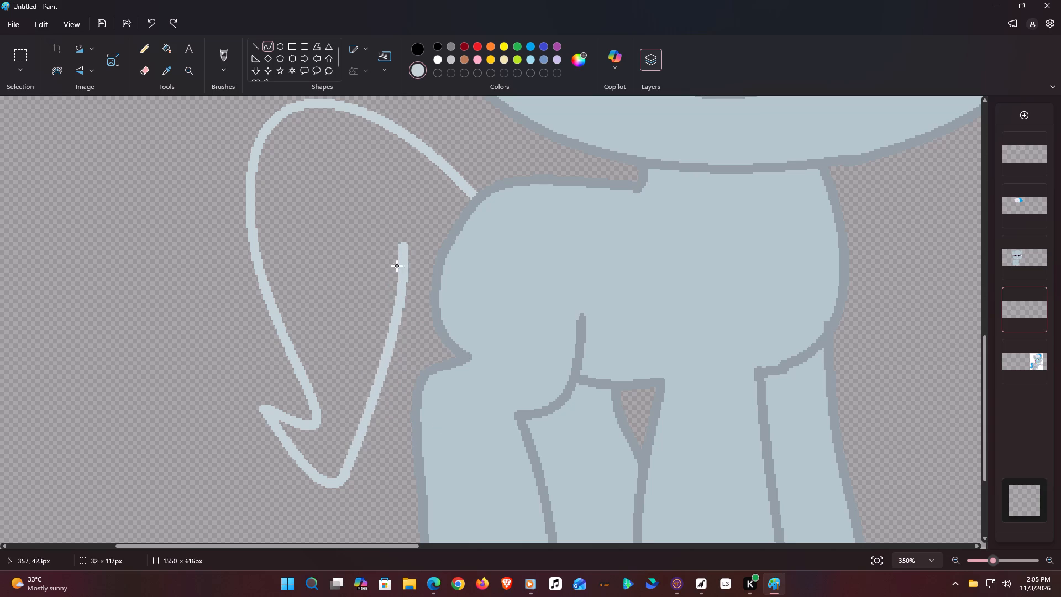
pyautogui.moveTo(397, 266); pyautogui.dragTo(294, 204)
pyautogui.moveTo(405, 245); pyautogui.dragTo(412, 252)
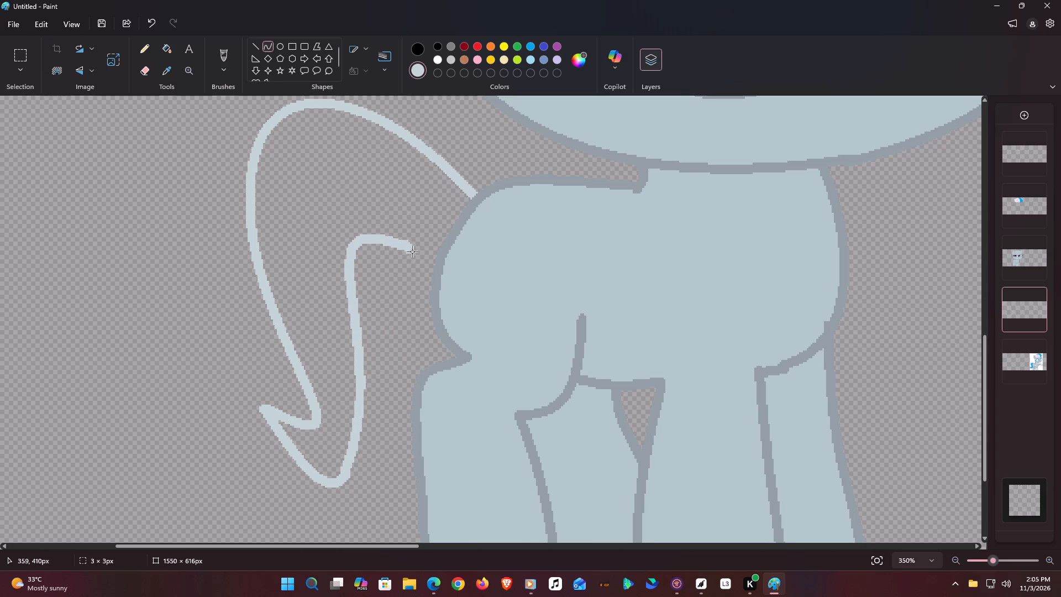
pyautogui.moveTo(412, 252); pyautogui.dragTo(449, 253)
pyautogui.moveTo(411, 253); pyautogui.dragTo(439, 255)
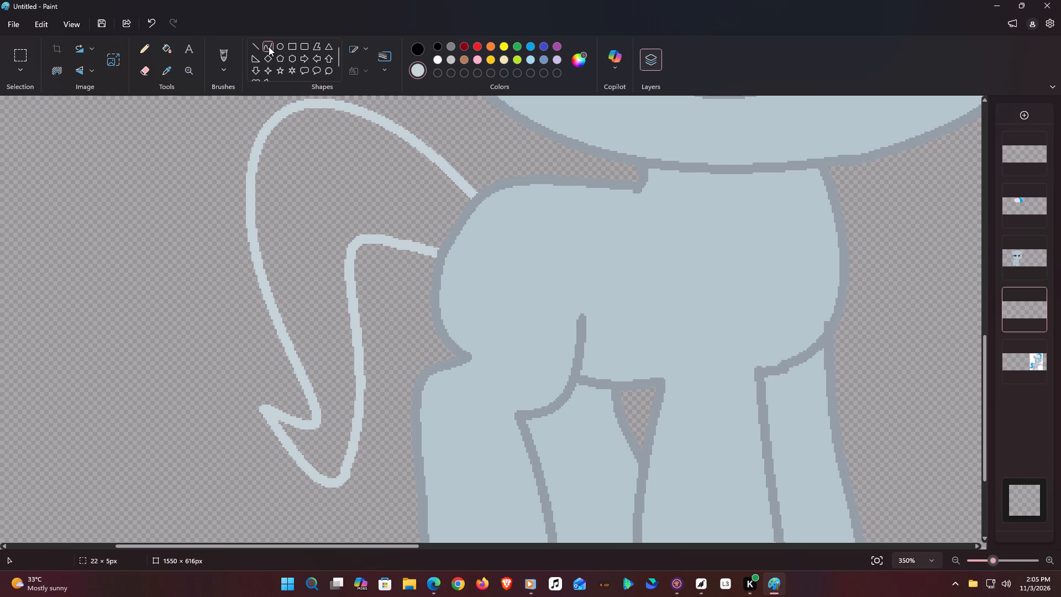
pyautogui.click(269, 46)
# Erase the entire pale tail outline behind the pony.
pyautogui.click(144, 72)
pyautogui.moveTo(470, 309); pyautogui.dragTo(372, 337)
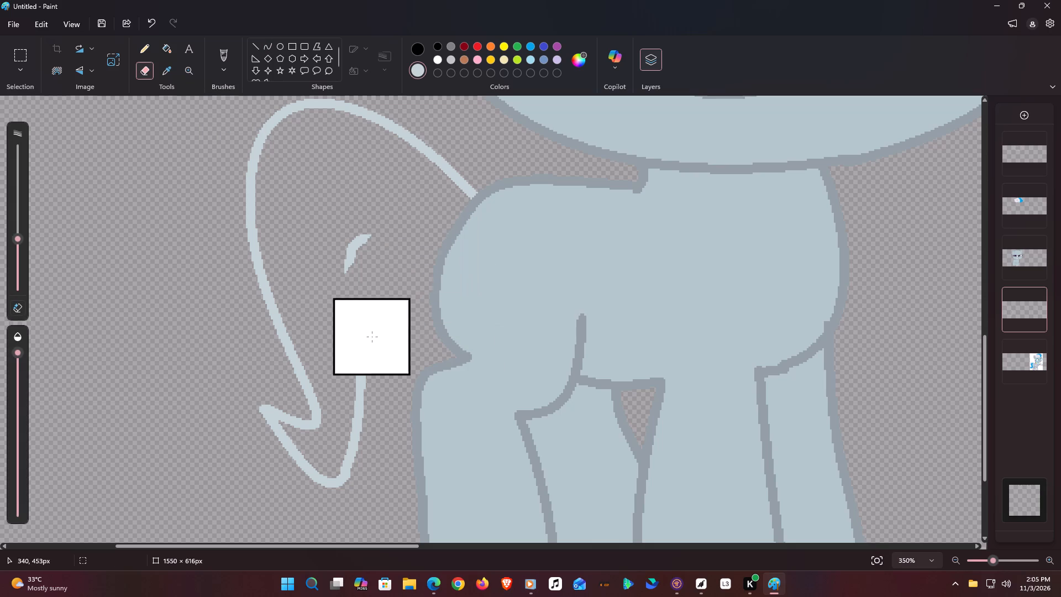
pyautogui.moveTo(372, 337); pyautogui.dragTo(299, 116)
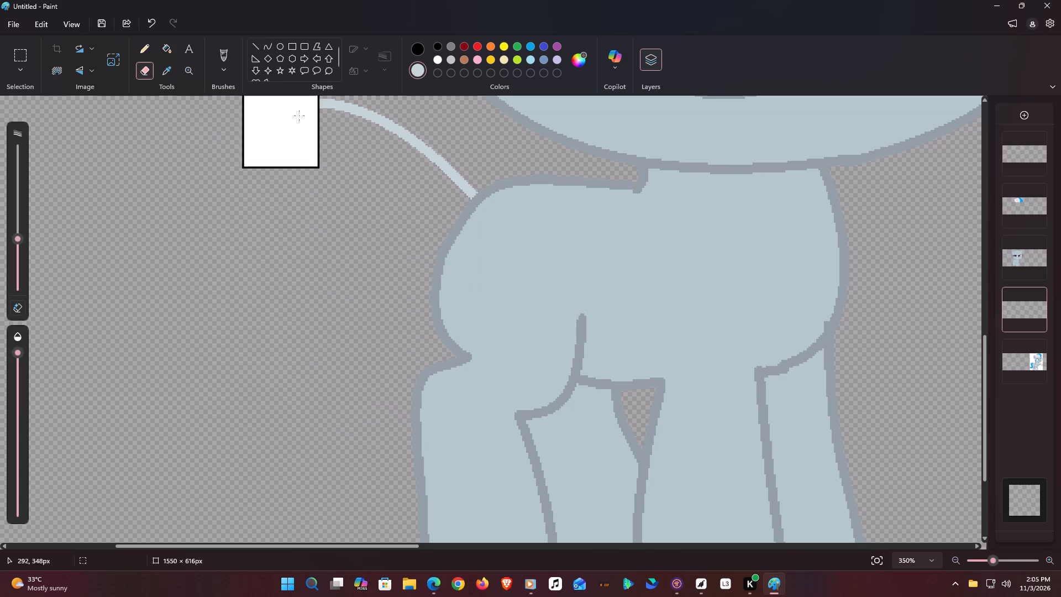
pyautogui.moveTo(299, 116); pyautogui.dragTo(433, 401)
# Redraw the tail's upper edge as an arched Curve looping outward from the pony's rump and back, within about 221 × 78 px.
pyautogui.click(270, 40)
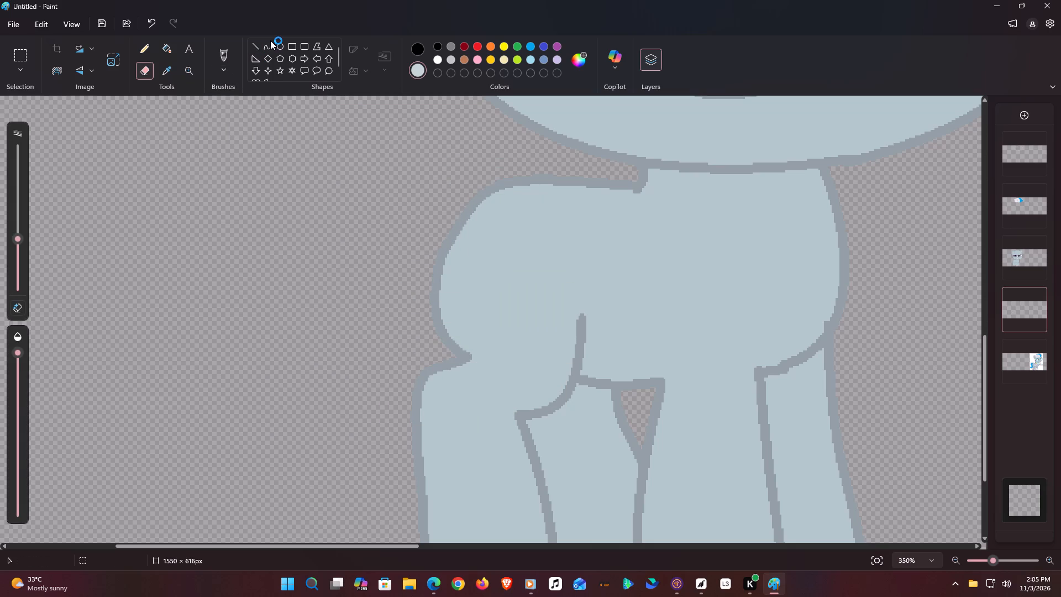
pyautogui.click(265, 45)
pyautogui.moveTo(485, 223); pyautogui.dragTo(296, 121)
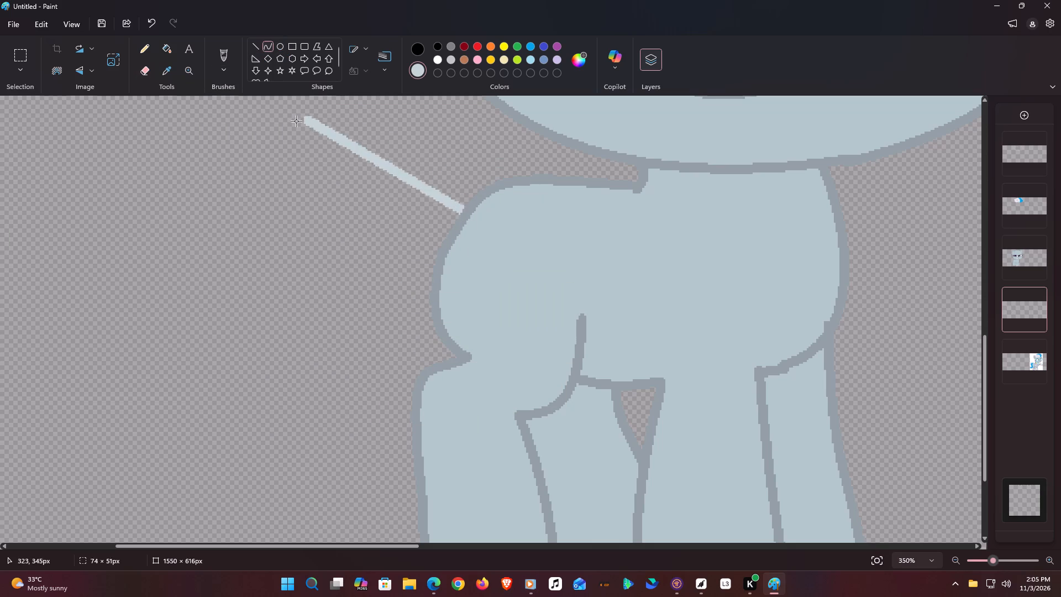
pyautogui.moveTo(296, 121); pyautogui.dragTo(269, 212)
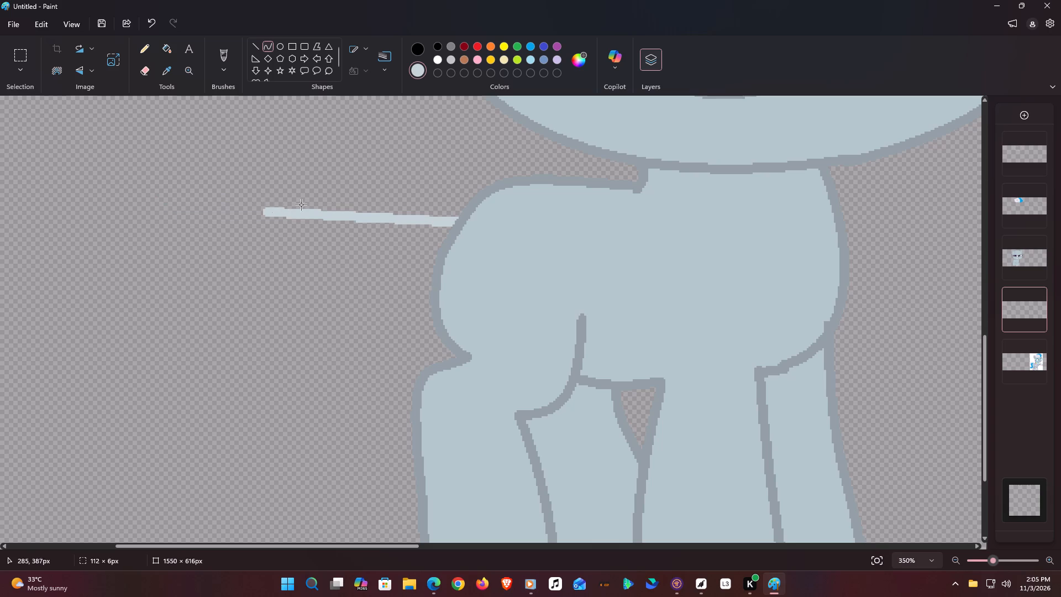
pyautogui.moveTo(402, 209); pyautogui.dragTo(451, 72)
pyautogui.moveTo(303, 167); pyautogui.dragTo(166, 69)
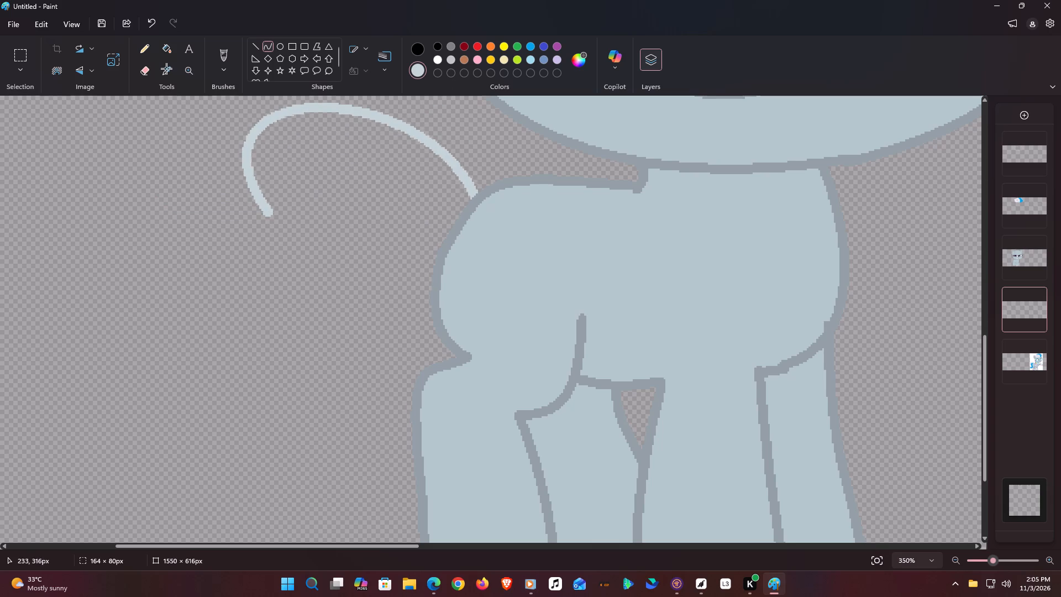
pyautogui.moveTo(166, 69); pyautogui.dragTo(57, 95)
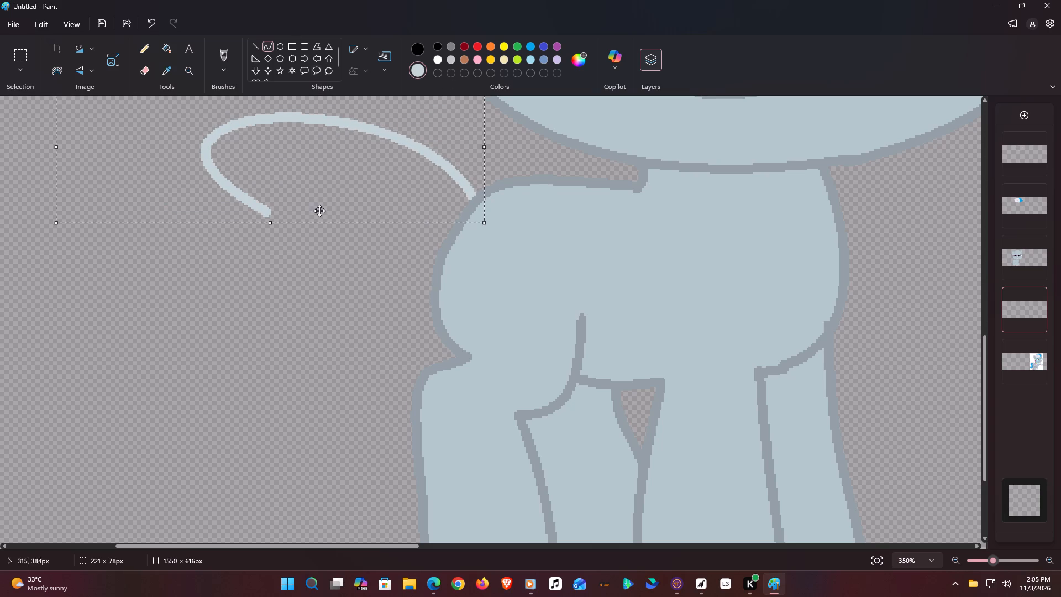
pyautogui.moveTo(191, 286); pyautogui.dragTo(191, 270)
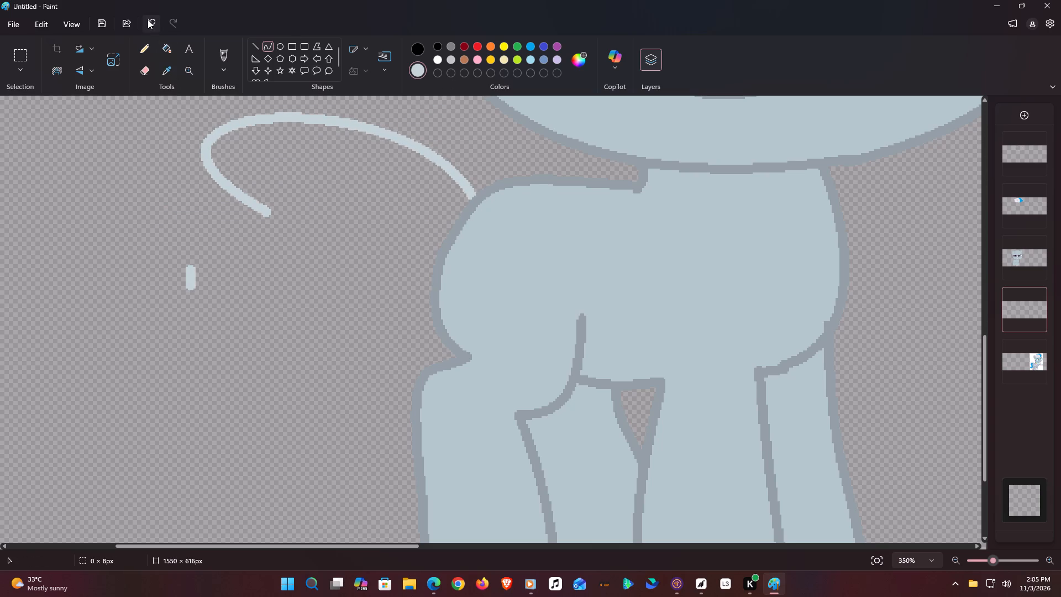
pyautogui.click(148, 19)
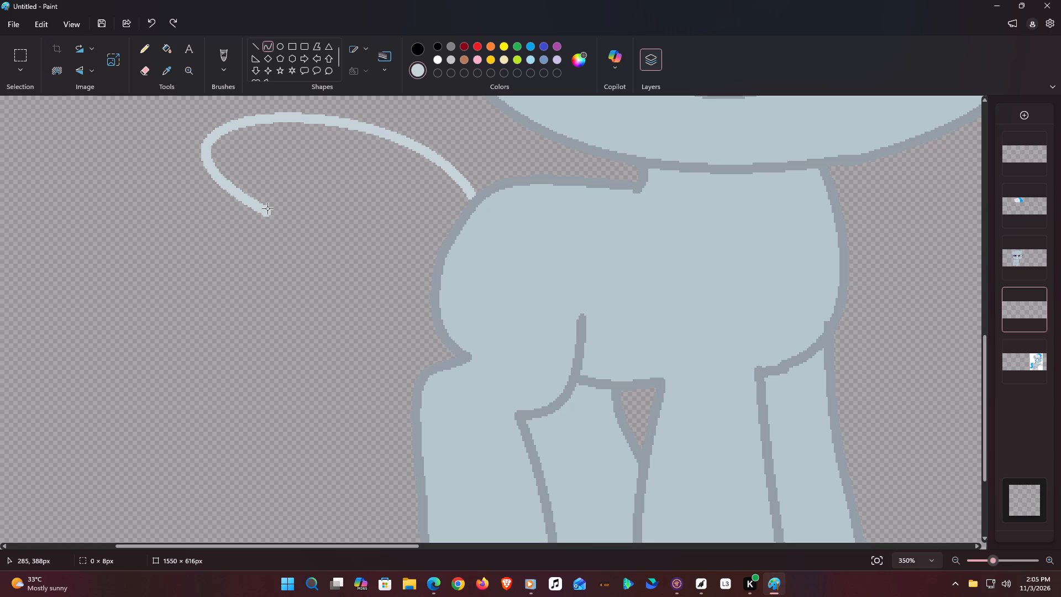
# Continue the tail's outer edge from the arch's end with a curve bulging toward the legs, within about 91 × 119 px.
pyautogui.moveTo(264, 210); pyautogui.dragTo(216, 425)
pyautogui.moveTo(251, 279); pyautogui.dragTo(372, 278)
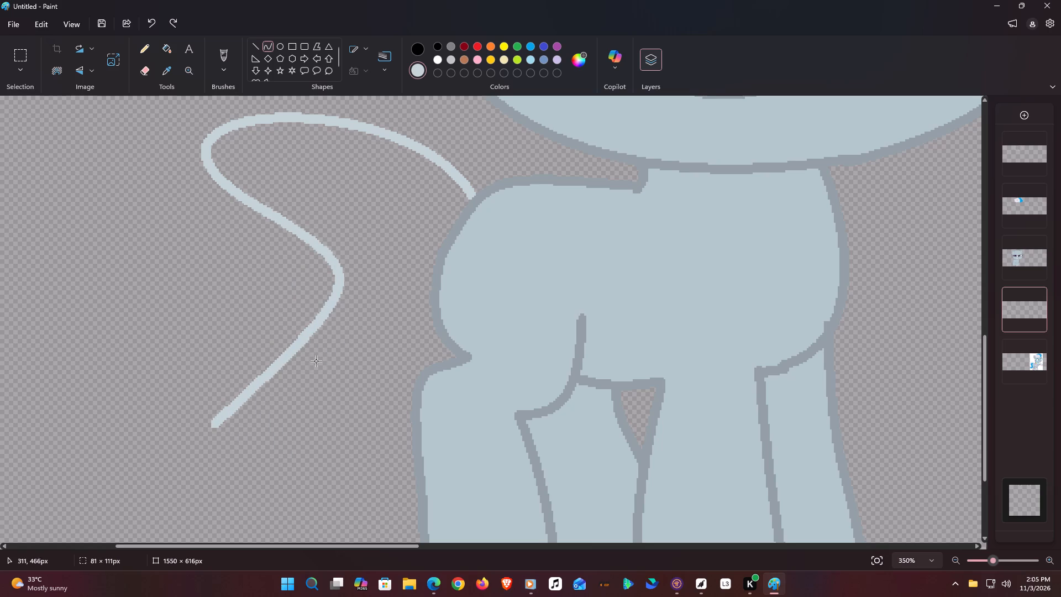
pyautogui.moveTo(316, 361); pyautogui.dragTo(391, 440)
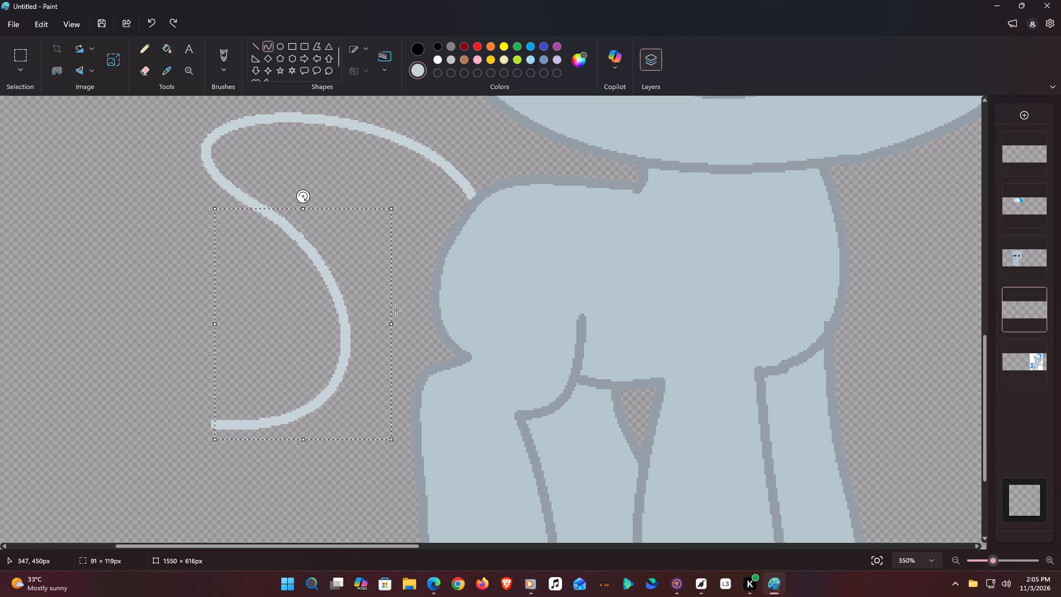
# Draw a small hooked curve from the rump below the arch to start the tail's inner edge, about 56 × 25 px.
pyautogui.moveTo(461, 221); pyautogui.dragTo(342, 202)
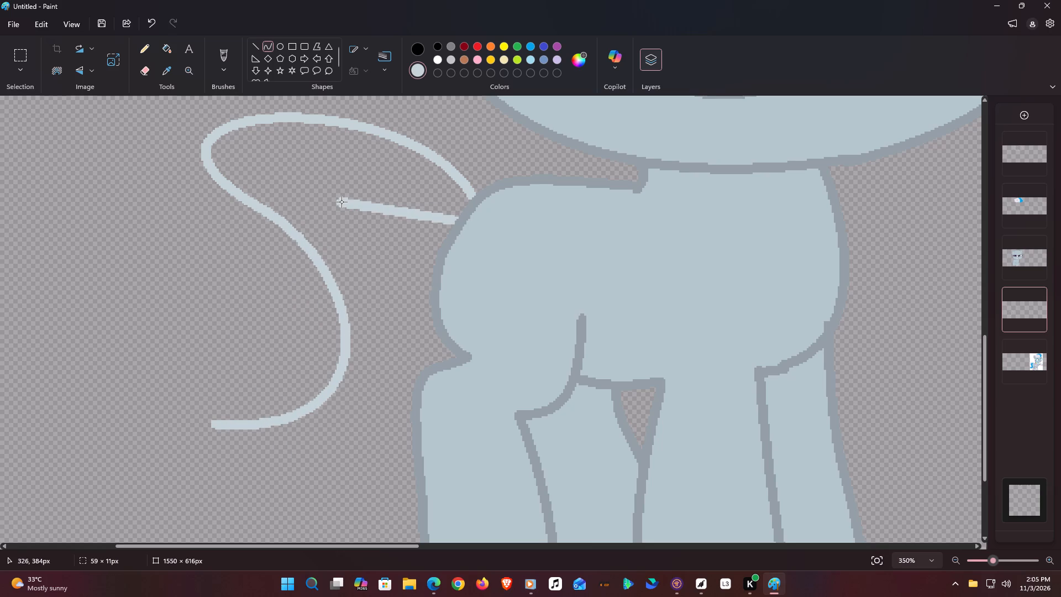
pyautogui.moveTo(342, 202); pyautogui.dragTo(401, 230)
pyautogui.moveTo(436, 230); pyautogui.dragTo(418, 185)
pyautogui.moveTo(401, 205); pyautogui.dragTo(354, 181)
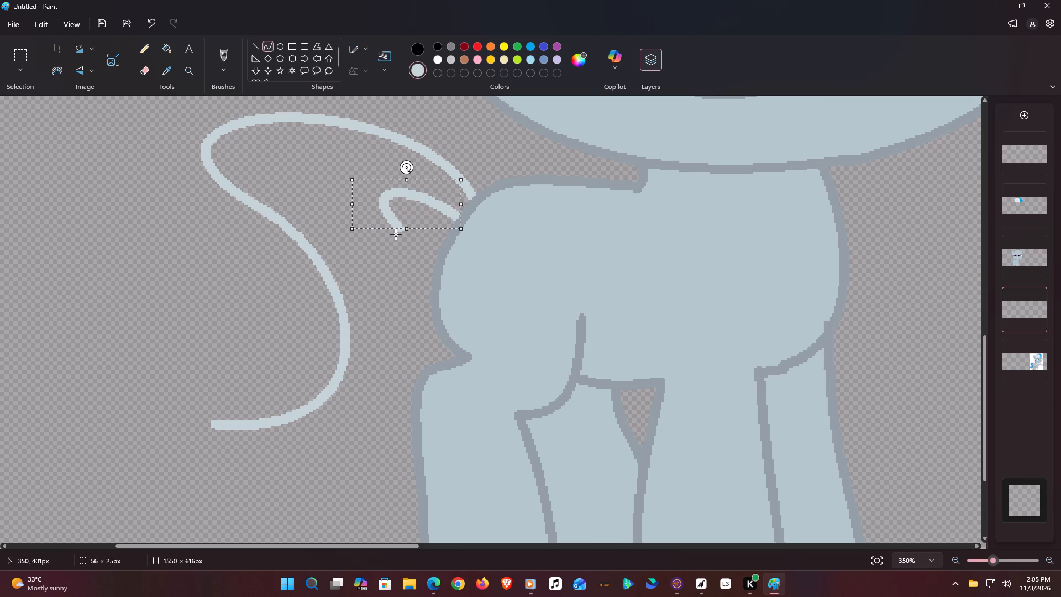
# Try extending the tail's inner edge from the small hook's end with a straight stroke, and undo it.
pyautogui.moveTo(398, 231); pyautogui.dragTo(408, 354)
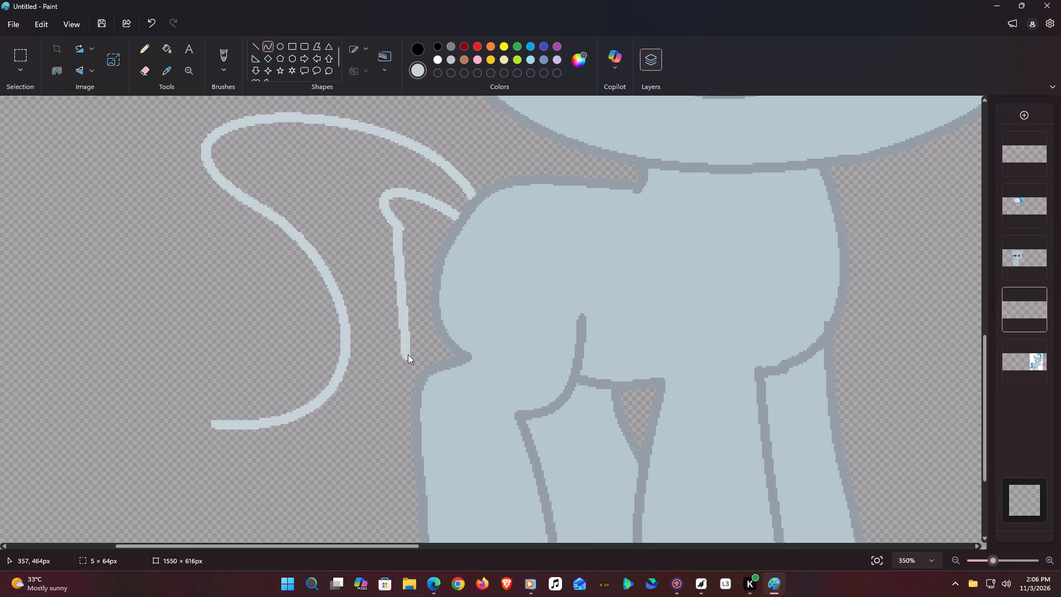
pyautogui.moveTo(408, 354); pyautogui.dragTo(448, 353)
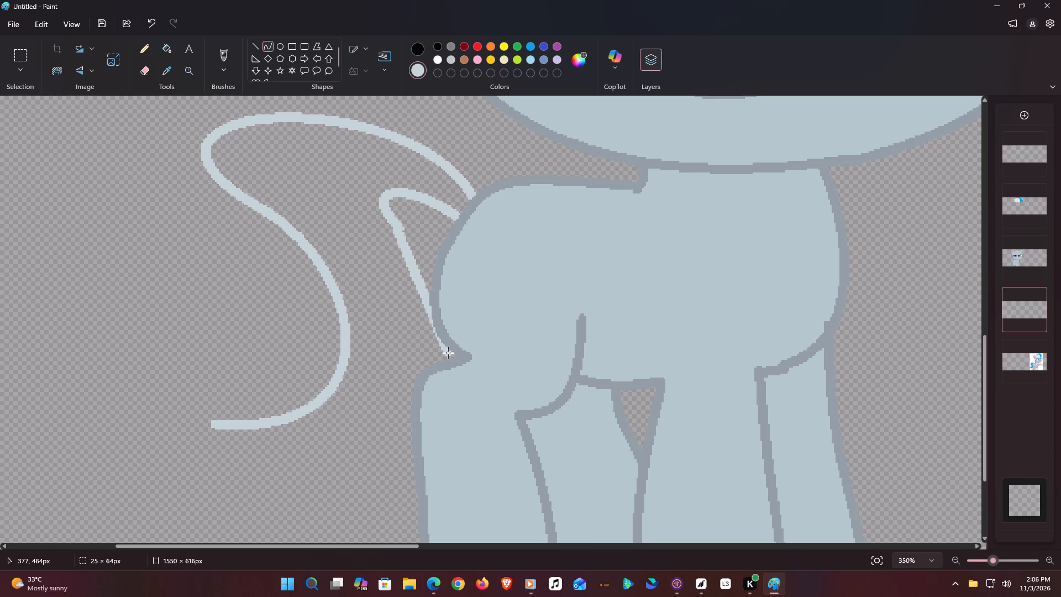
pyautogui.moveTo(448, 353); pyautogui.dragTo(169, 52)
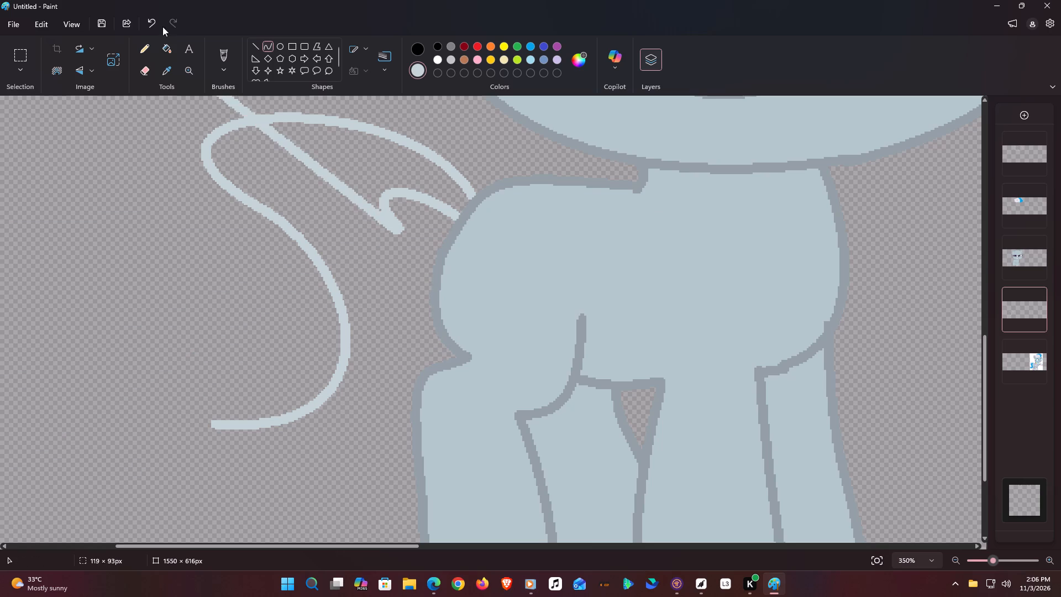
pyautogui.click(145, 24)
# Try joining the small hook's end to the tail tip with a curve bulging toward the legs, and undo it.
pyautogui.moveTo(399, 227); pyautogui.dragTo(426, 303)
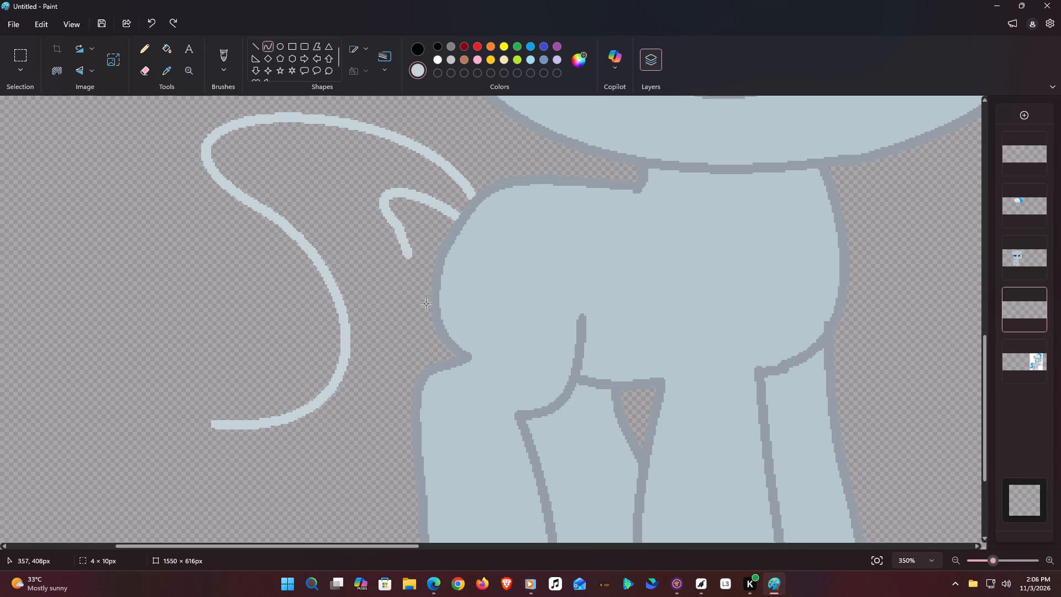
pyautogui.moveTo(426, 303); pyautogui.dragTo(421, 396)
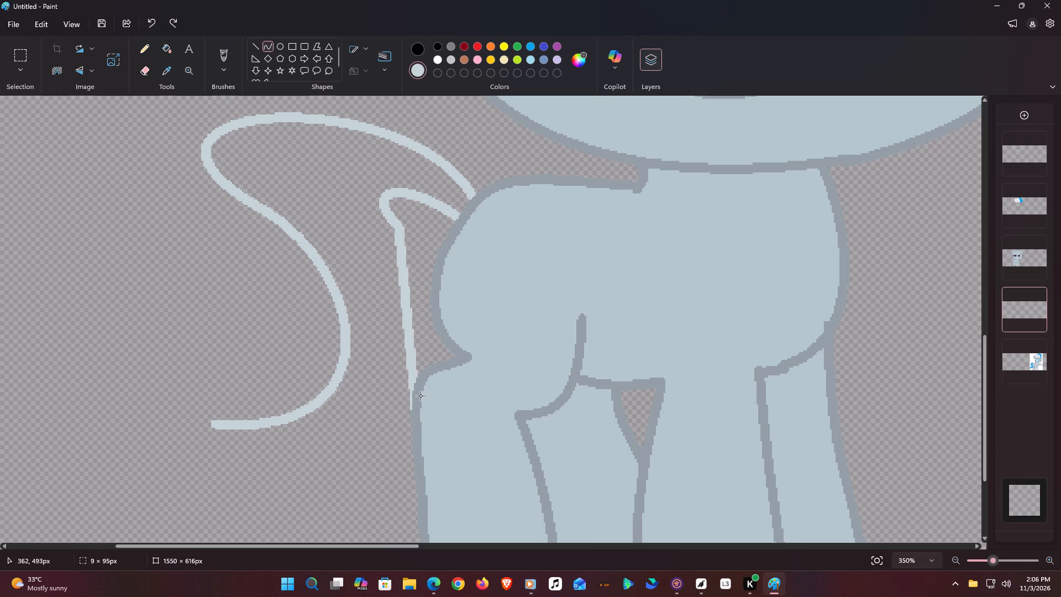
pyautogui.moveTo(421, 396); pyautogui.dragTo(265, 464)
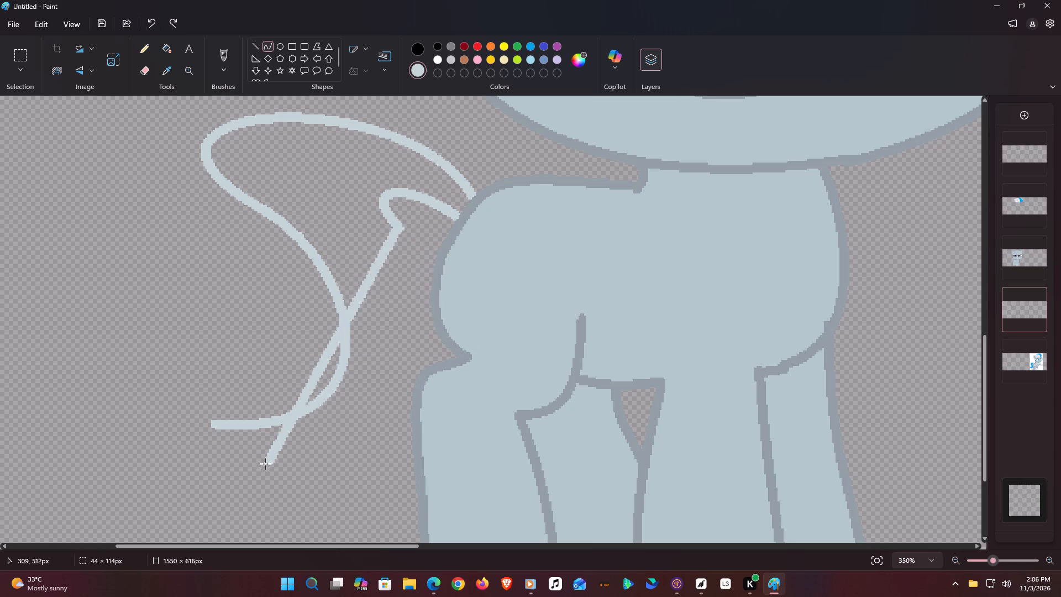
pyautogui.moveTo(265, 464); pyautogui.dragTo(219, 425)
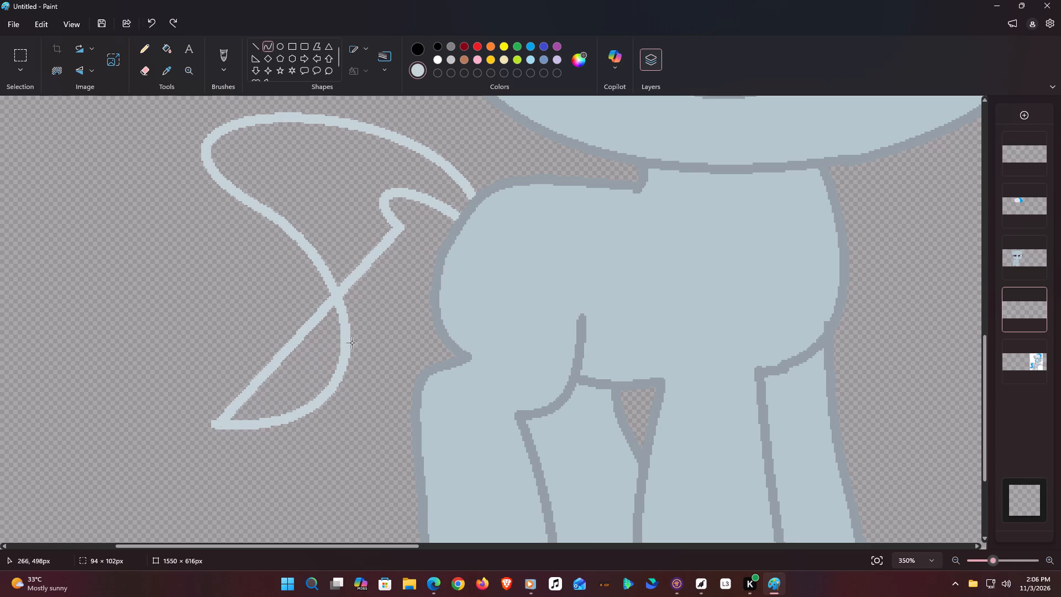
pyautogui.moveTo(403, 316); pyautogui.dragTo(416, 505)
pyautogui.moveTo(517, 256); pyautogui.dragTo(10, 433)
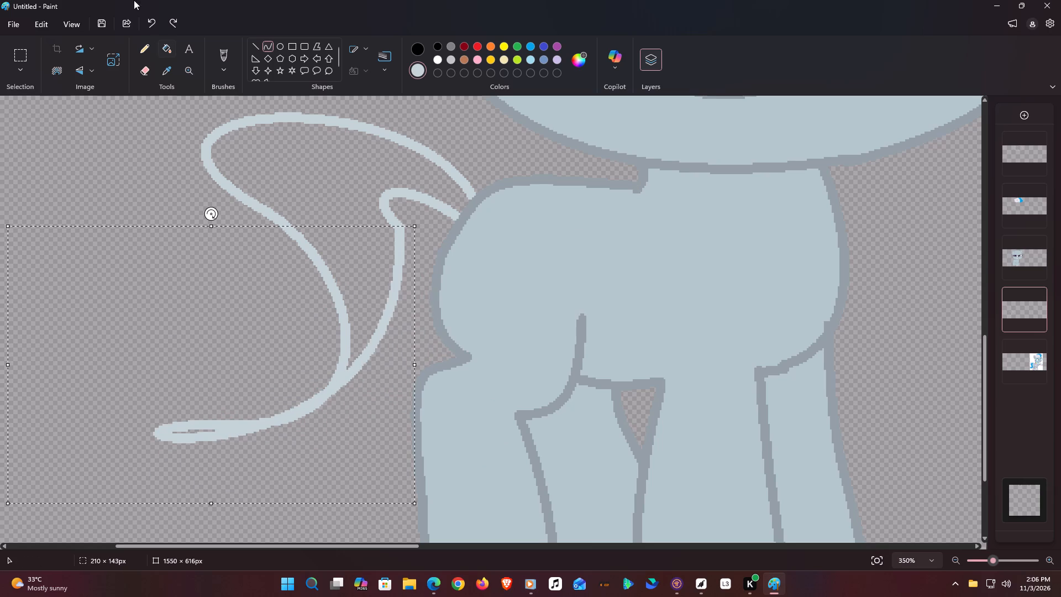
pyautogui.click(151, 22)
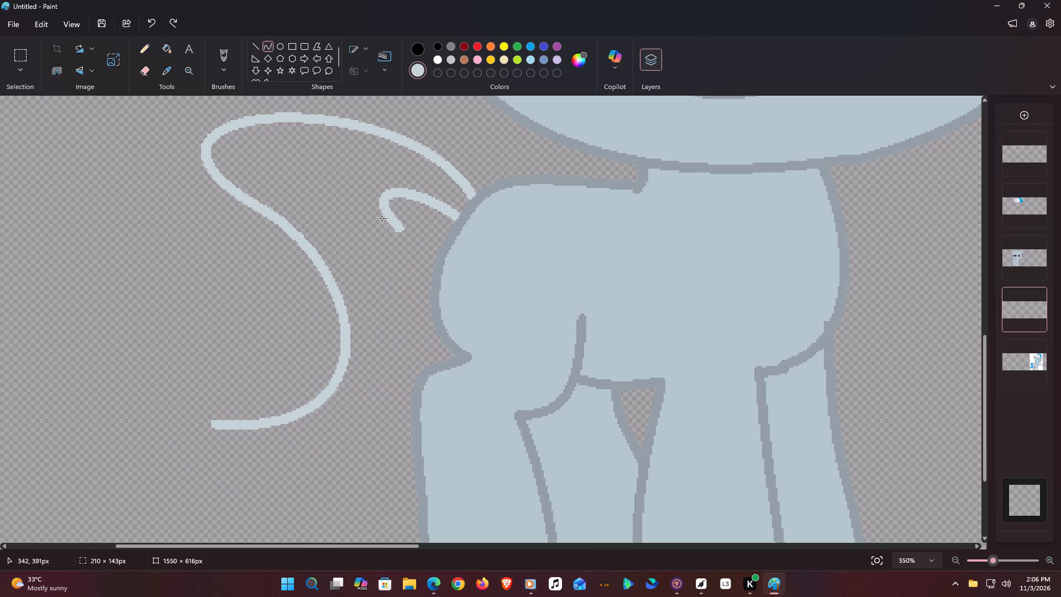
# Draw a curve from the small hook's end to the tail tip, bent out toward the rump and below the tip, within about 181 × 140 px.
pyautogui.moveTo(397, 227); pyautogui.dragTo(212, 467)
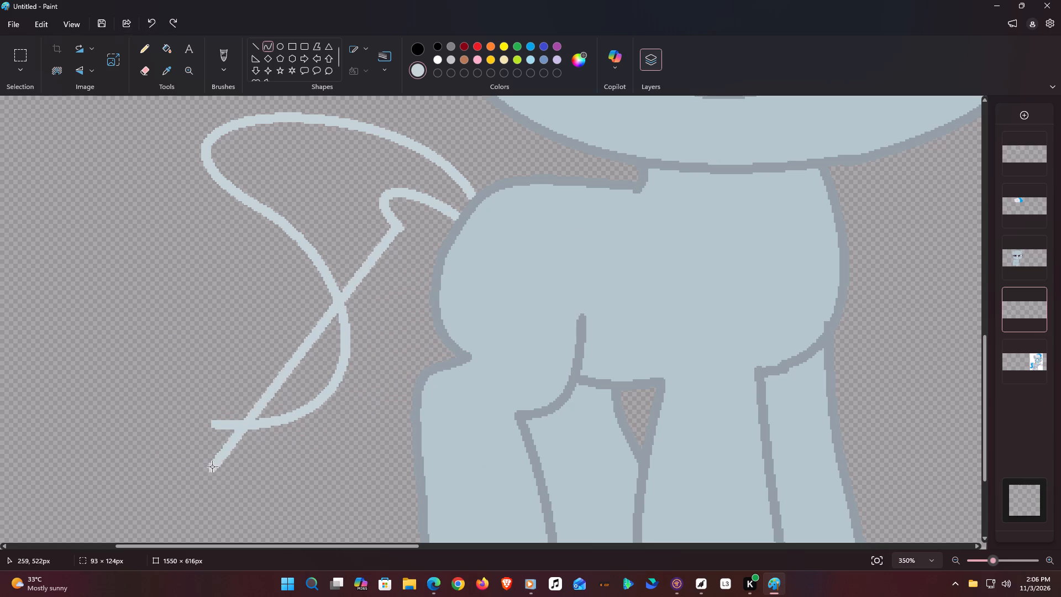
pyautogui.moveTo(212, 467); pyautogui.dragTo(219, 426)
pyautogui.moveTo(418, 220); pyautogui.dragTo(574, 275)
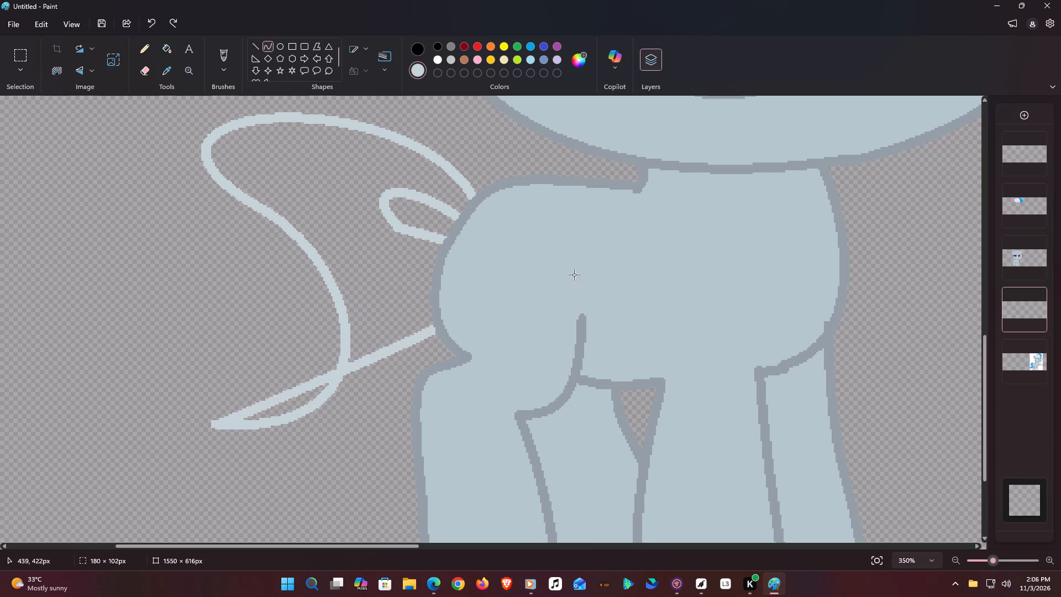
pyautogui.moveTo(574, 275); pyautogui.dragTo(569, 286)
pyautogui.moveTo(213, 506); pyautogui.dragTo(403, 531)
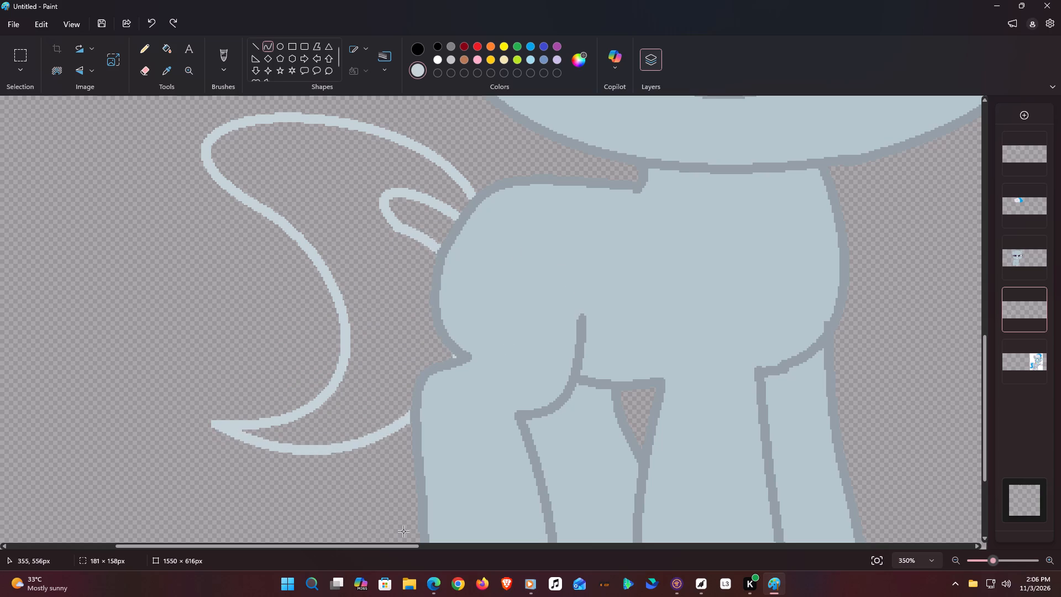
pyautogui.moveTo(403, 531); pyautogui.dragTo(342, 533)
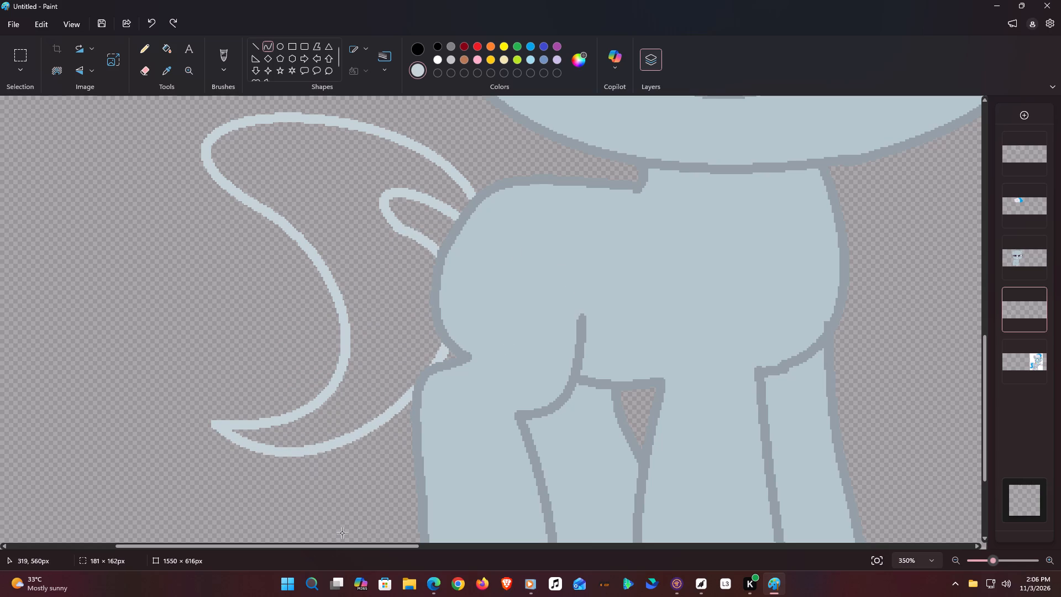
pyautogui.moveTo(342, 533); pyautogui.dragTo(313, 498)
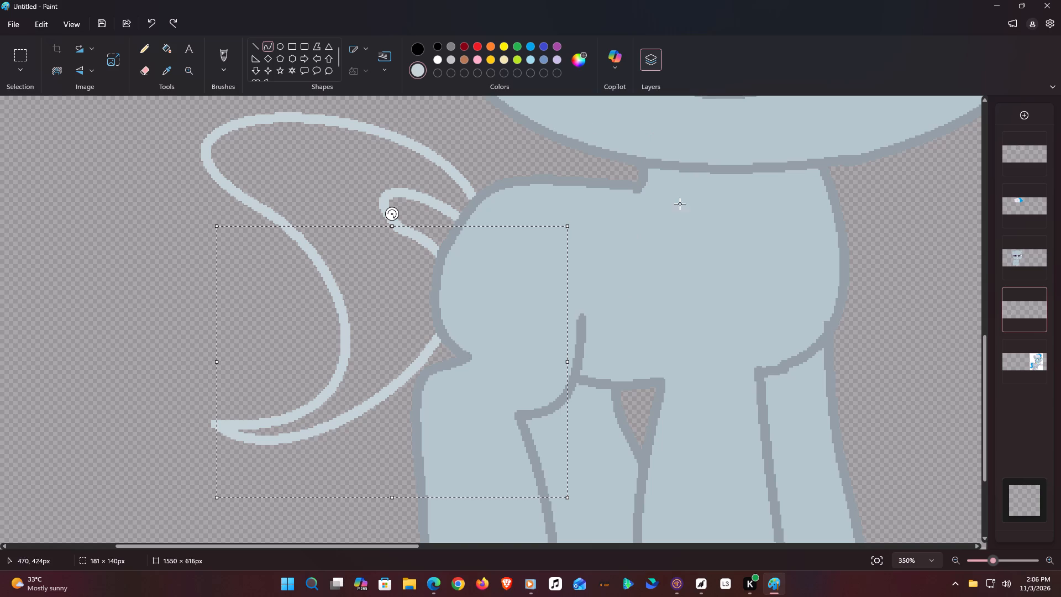
# Undo all the redrawn tail curves, including the inner hook, outer edge and upper arch.
pyautogui.click(141, 24)
pyautogui.doubleClick(160, 15)
pyautogui.tripleClick(133, 27)
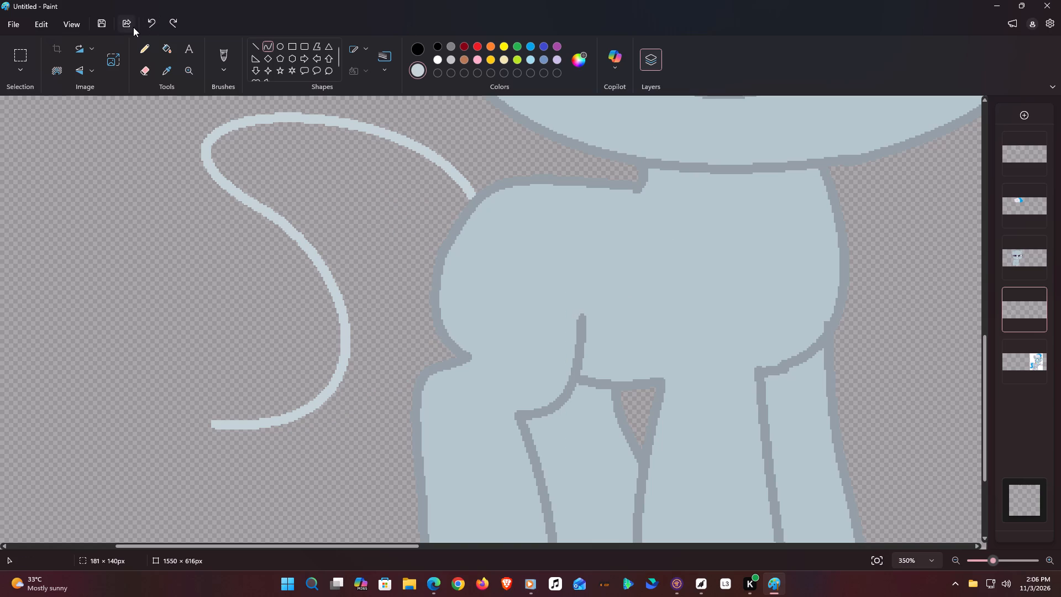
pyautogui.doubleClick(135, 27)
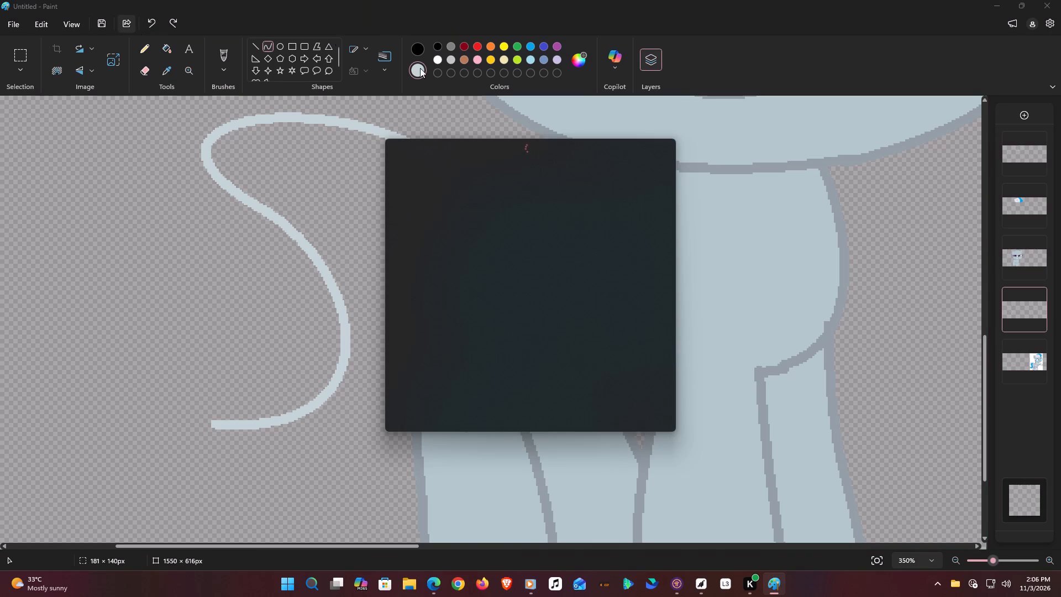
pyautogui.click(665, 150)
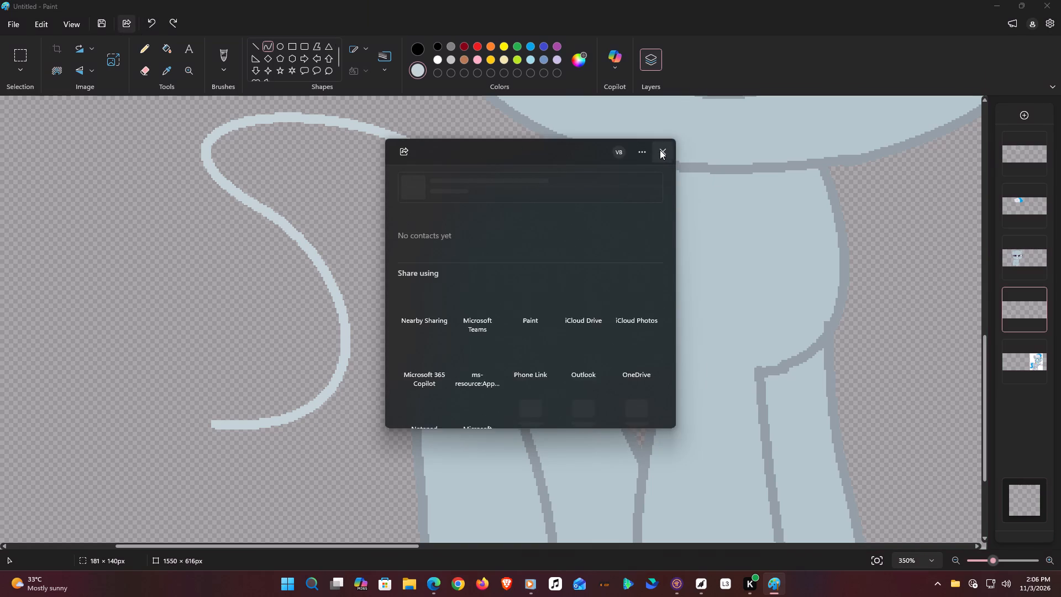
pyautogui.doubleClick(146, 21)
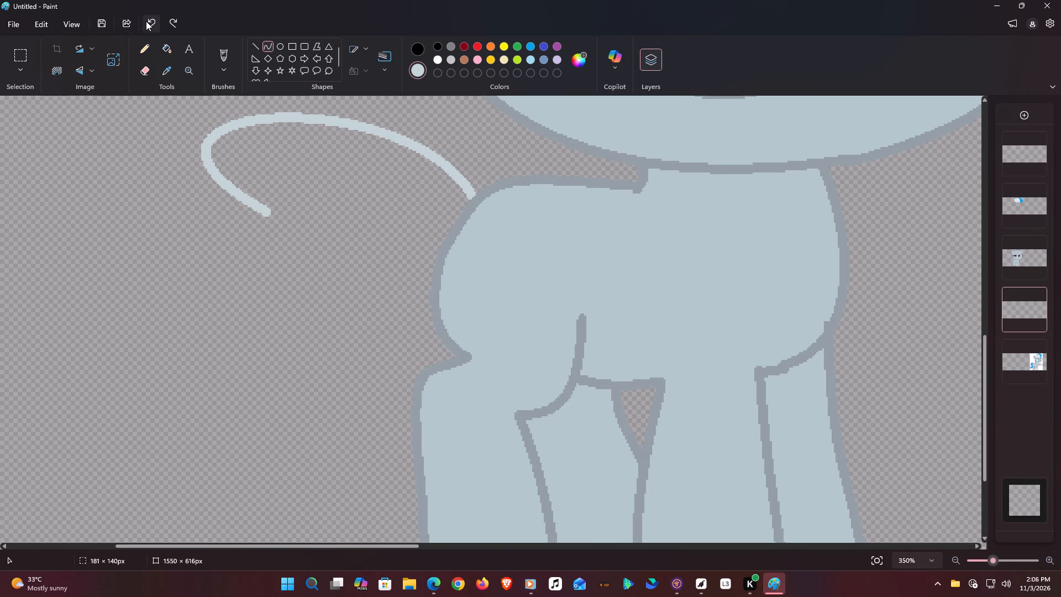
# Redraw the tail's upper edge as a wide arched Curve from the rump outward, within about 192 × 75 px.
pyautogui.moveTo(488, 211); pyautogui.dragTo(215, 206)
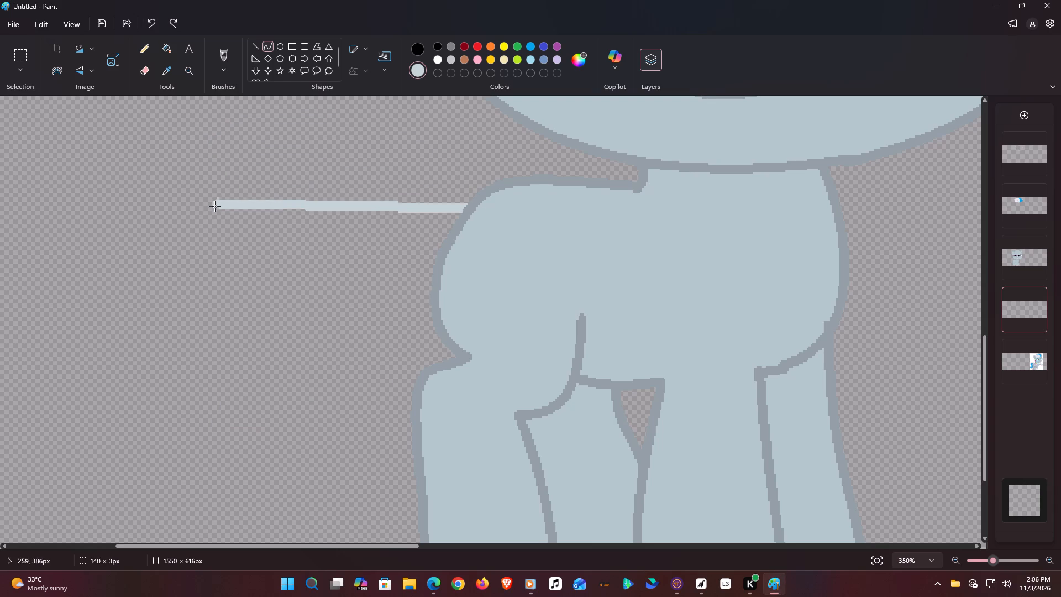
pyautogui.moveTo(215, 206); pyautogui.dragTo(195, 218)
pyautogui.moveTo(337, 221); pyautogui.dragTo(357, 102)
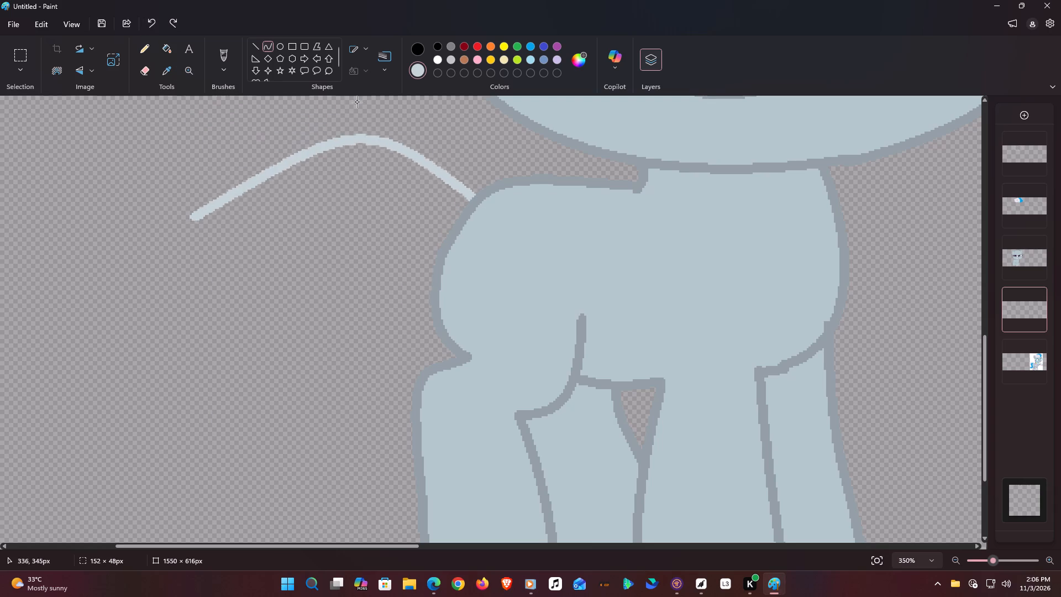
pyautogui.moveTo(357, 102); pyautogui.dragTo(399, 74)
pyautogui.moveTo(353, 151); pyautogui.dragTo(108, 92)
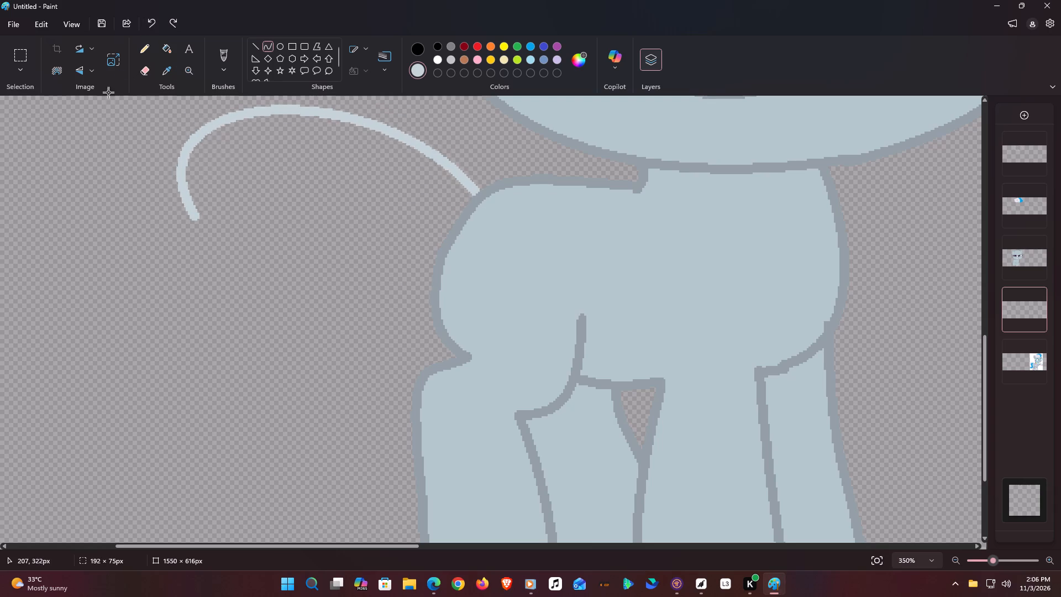
pyautogui.moveTo(108, 92); pyautogui.dragTo(118, 87)
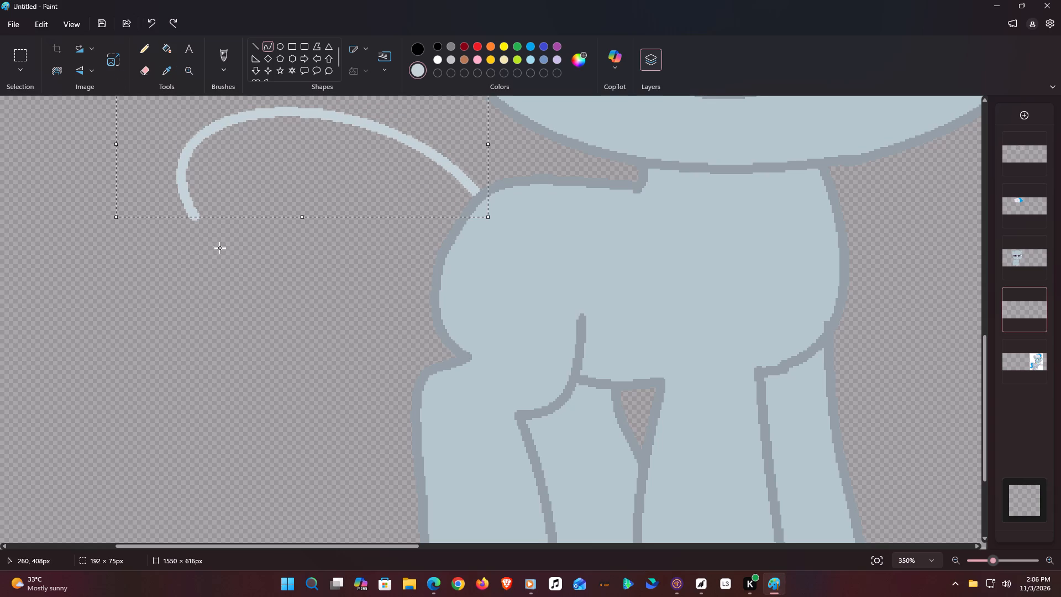
# Continue the outer edge from the arch's end to a far tip with an inward-bulging curve within about 110 × 150 px, nudged to join the arch.
pyautogui.moveTo(193, 220); pyautogui.dragTo(196, 230)
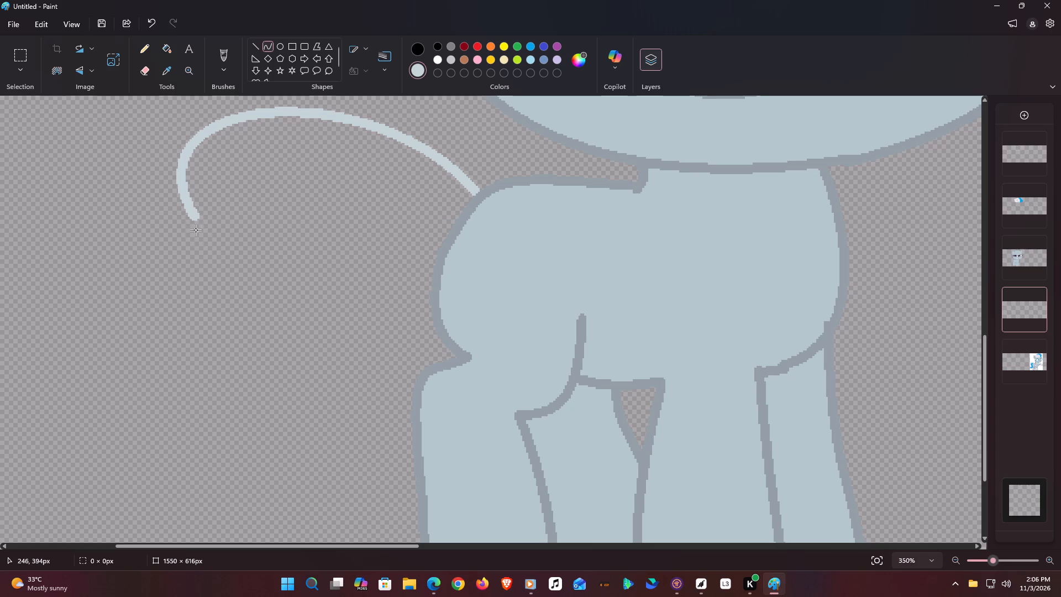
pyautogui.moveTo(196, 230); pyautogui.dragTo(145, 404)
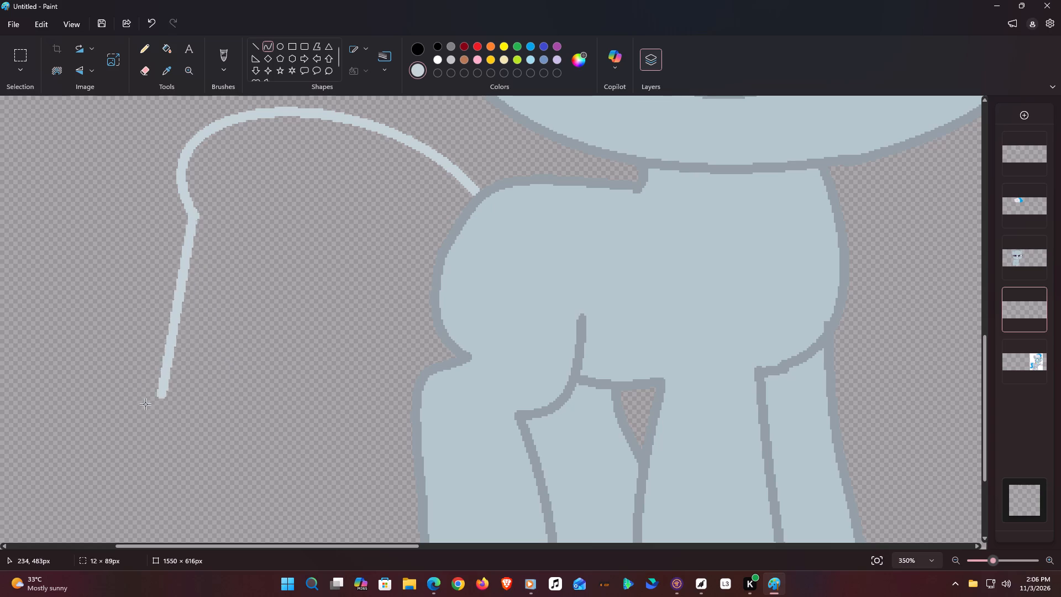
pyautogui.moveTo(145, 404); pyautogui.dragTo(127, 431)
pyautogui.moveTo(170, 301); pyautogui.dragTo(295, 373)
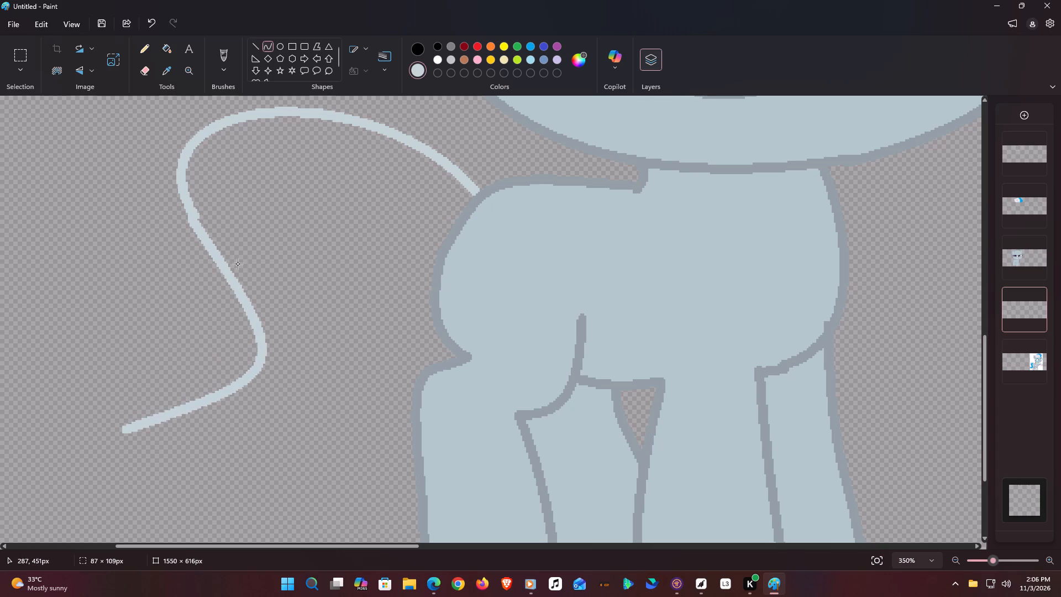
pyautogui.moveTo(243, 238); pyautogui.dragTo(339, 511)
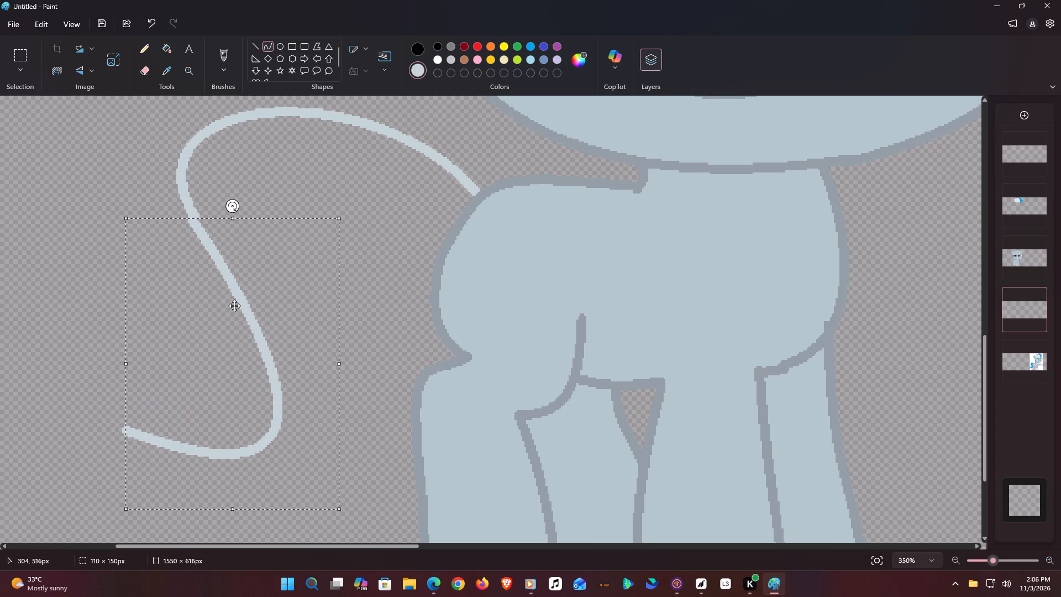
pyautogui.moveTo(255, 252); pyautogui.dragTo(258, 252)
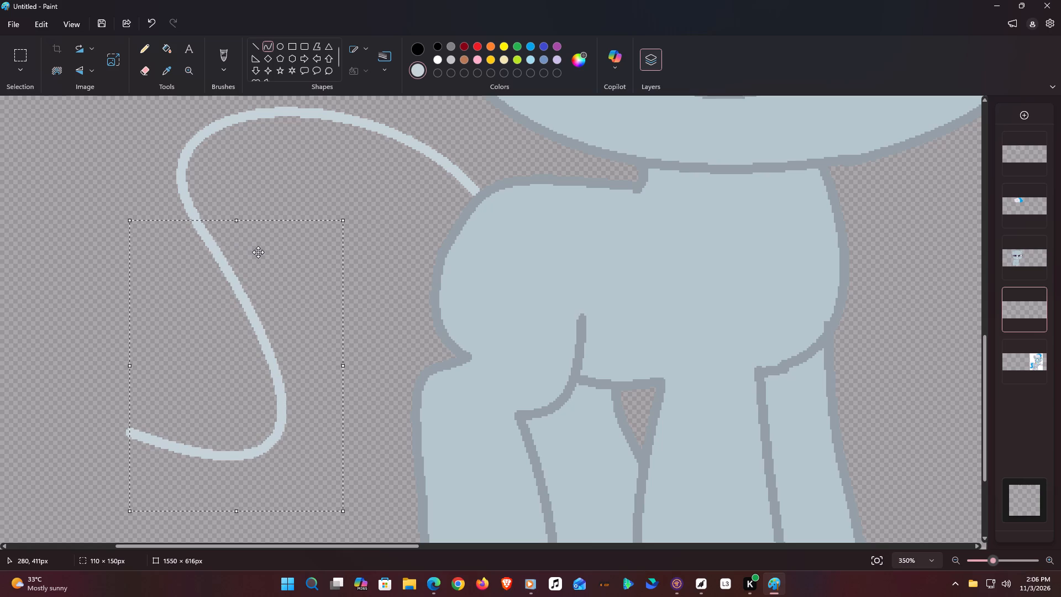
pyautogui.moveTo(258, 252); pyautogui.dragTo(258, 245)
pyautogui.click(330, 150)
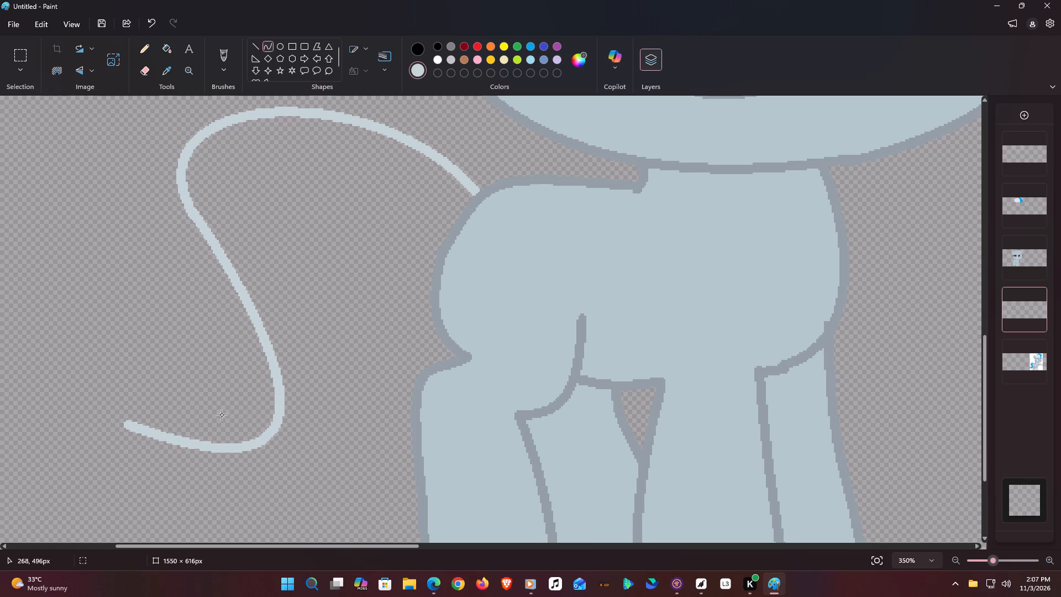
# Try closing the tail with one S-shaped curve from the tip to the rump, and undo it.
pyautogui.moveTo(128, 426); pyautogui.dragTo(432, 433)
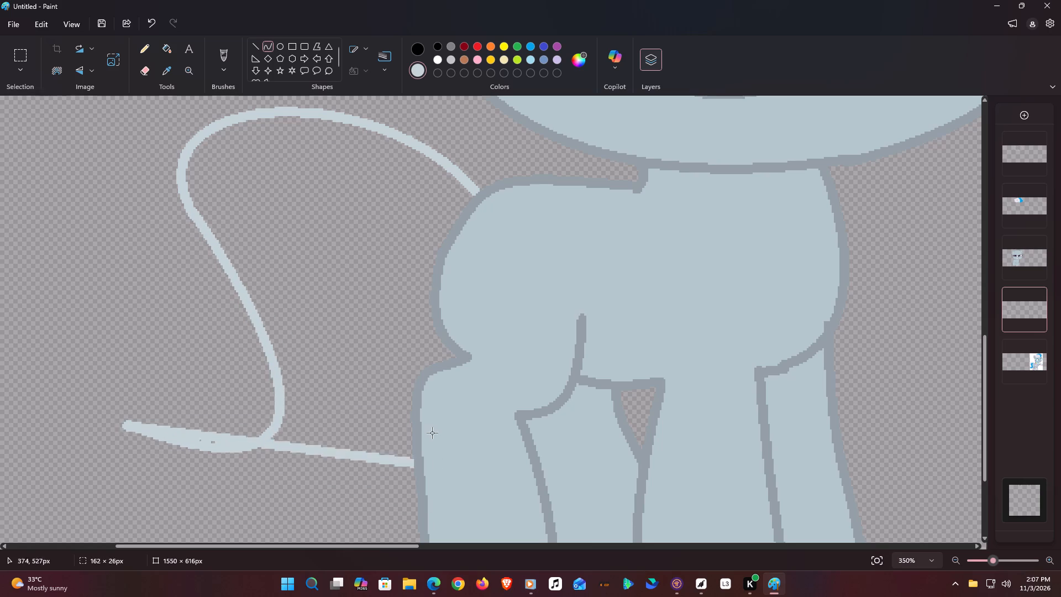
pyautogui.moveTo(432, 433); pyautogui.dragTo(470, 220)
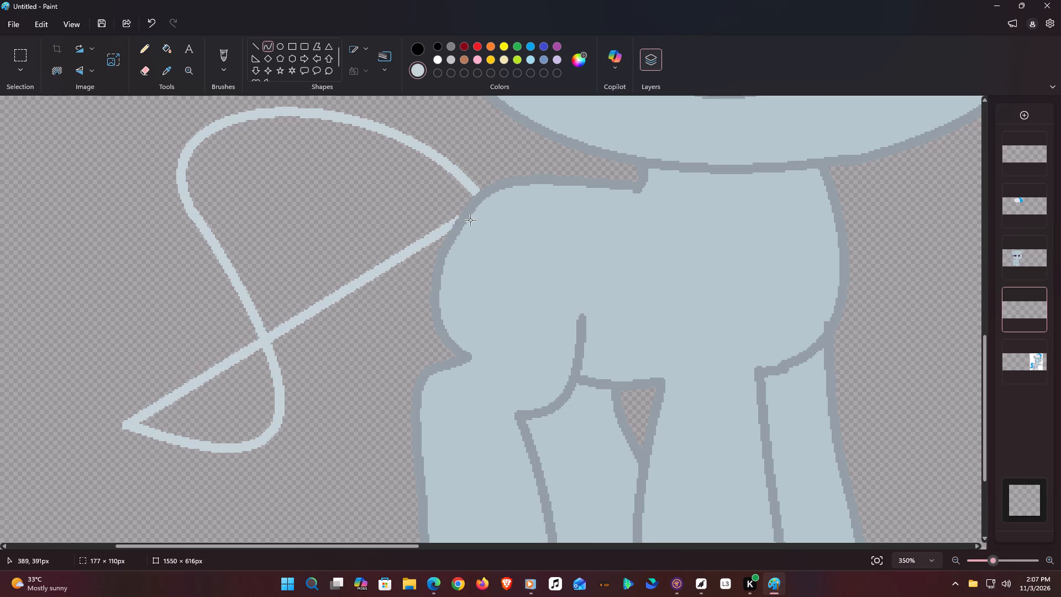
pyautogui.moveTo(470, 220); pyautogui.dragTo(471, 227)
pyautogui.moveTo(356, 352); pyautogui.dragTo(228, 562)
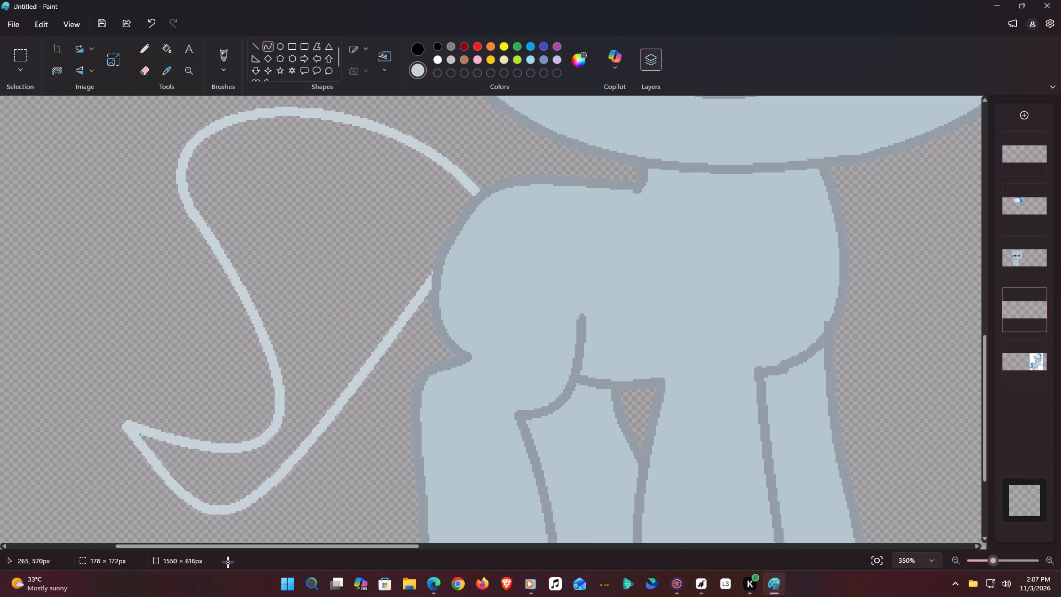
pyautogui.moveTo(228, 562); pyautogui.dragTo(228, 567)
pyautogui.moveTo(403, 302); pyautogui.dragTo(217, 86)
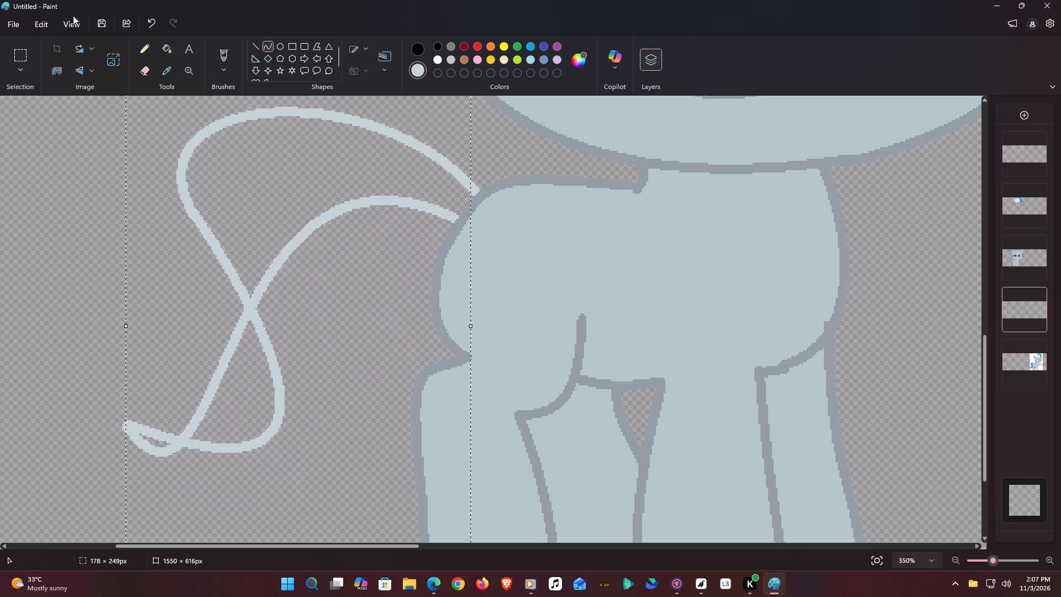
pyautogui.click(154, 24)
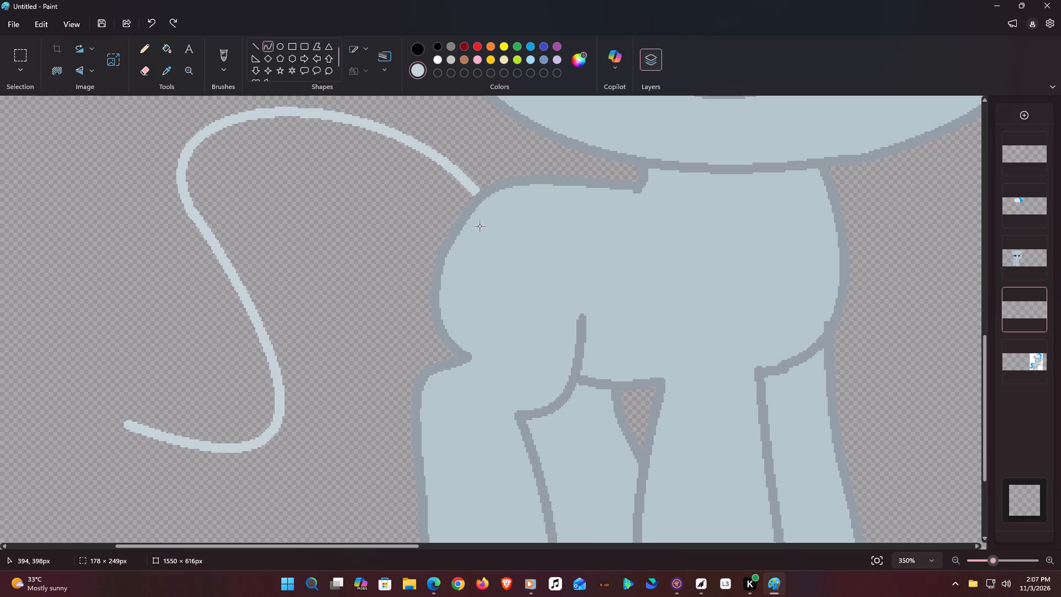
# Draw a hooked curve from the rump below the arch to start the tail's inner edge, within about 99 × 46 px.
pyautogui.moveTo(480, 226); pyautogui.dragTo(359, 243)
pyautogui.moveTo(402, 260); pyautogui.dragTo(368, 154)
pyautogui.moveTo(362, 196); pyautogui.dragTo(287, 174)
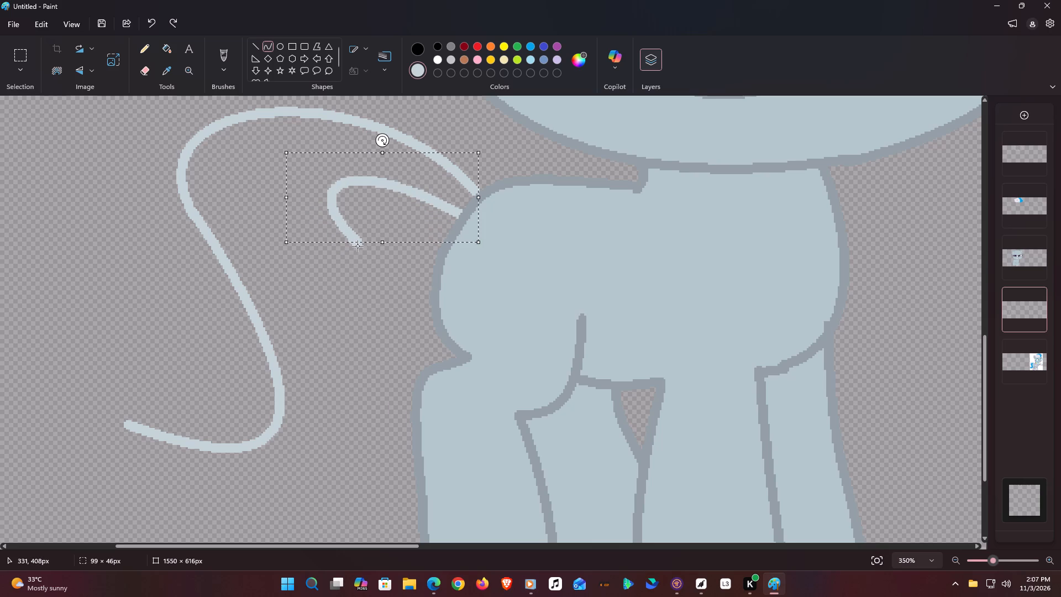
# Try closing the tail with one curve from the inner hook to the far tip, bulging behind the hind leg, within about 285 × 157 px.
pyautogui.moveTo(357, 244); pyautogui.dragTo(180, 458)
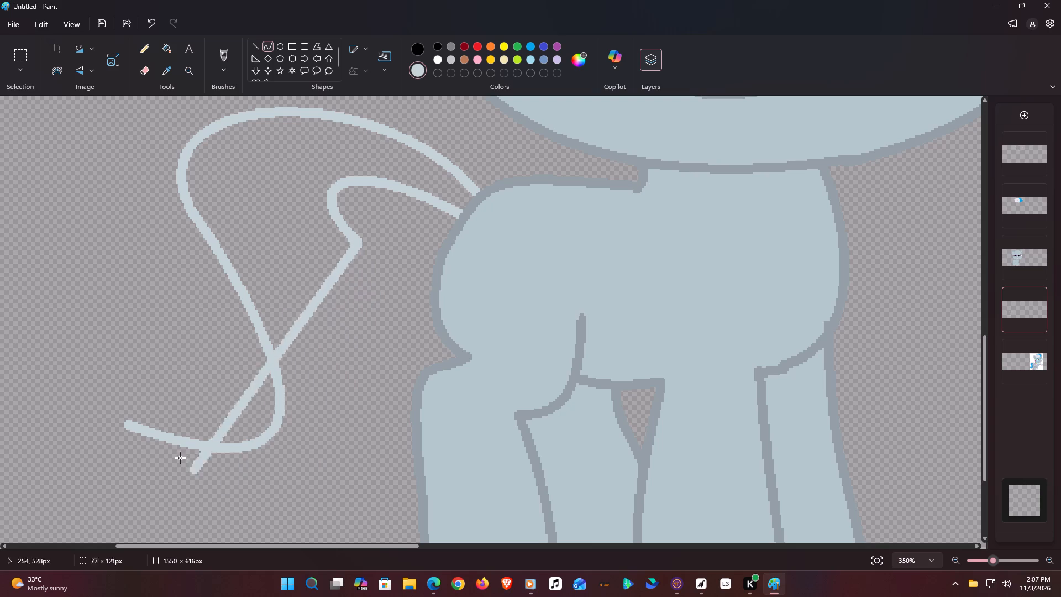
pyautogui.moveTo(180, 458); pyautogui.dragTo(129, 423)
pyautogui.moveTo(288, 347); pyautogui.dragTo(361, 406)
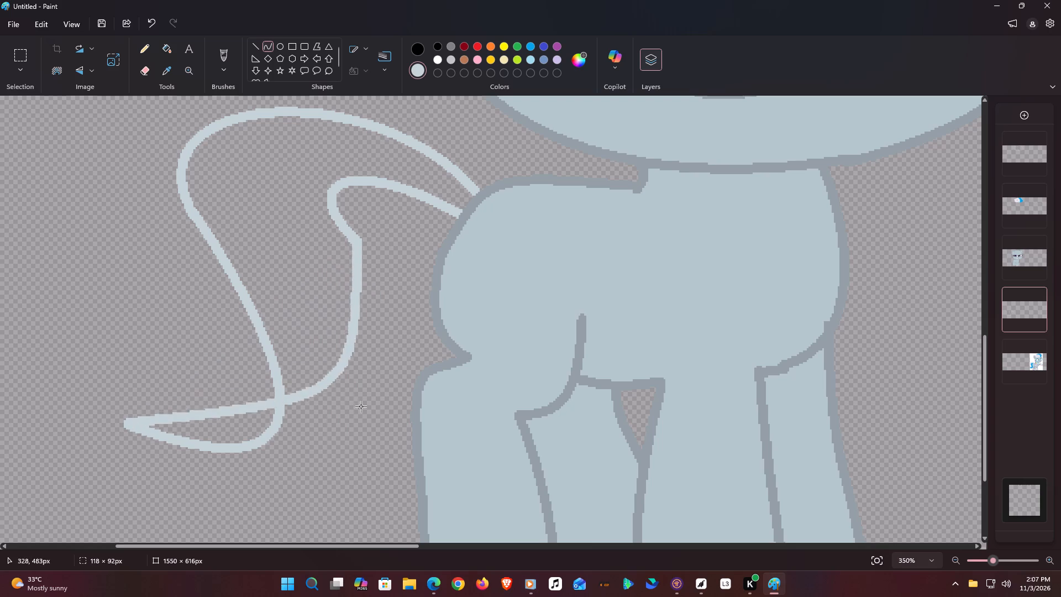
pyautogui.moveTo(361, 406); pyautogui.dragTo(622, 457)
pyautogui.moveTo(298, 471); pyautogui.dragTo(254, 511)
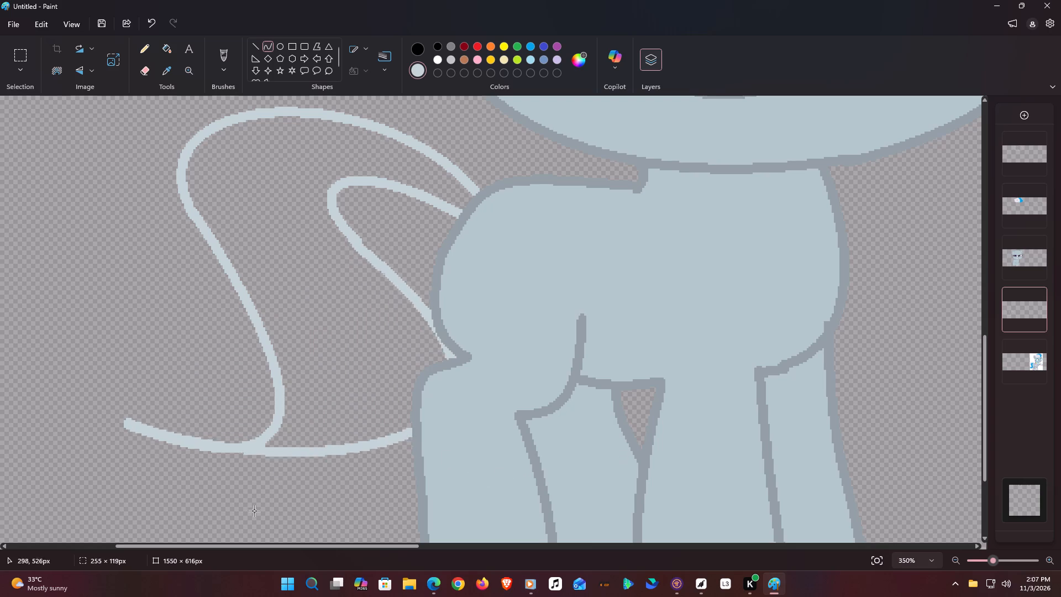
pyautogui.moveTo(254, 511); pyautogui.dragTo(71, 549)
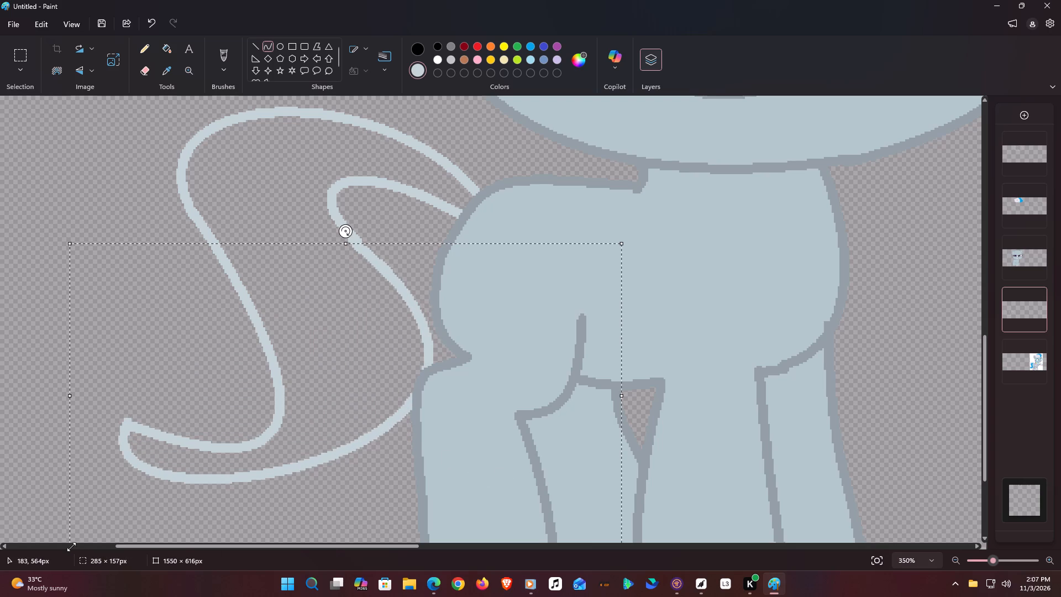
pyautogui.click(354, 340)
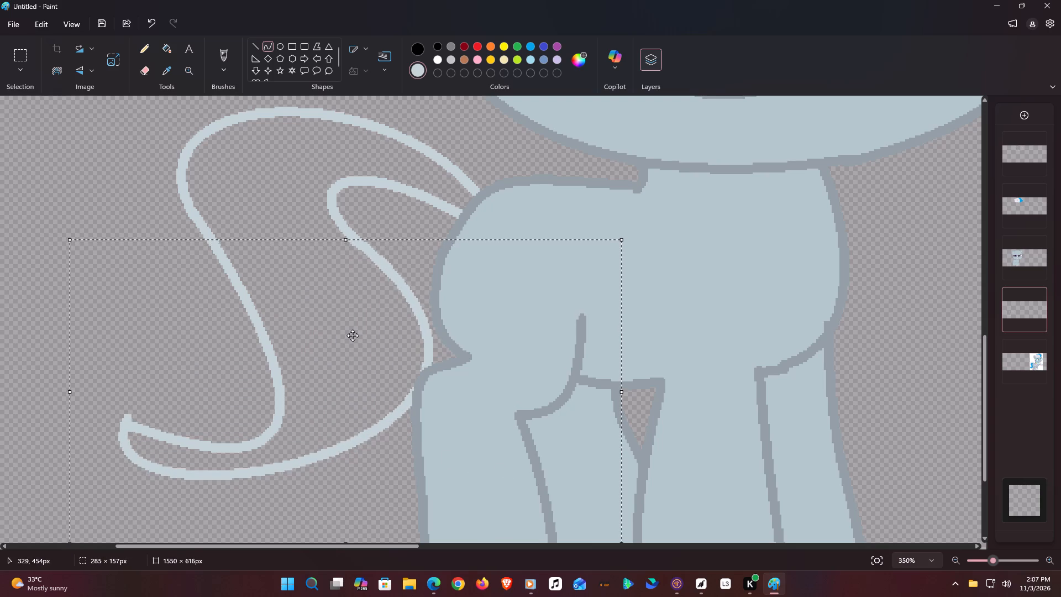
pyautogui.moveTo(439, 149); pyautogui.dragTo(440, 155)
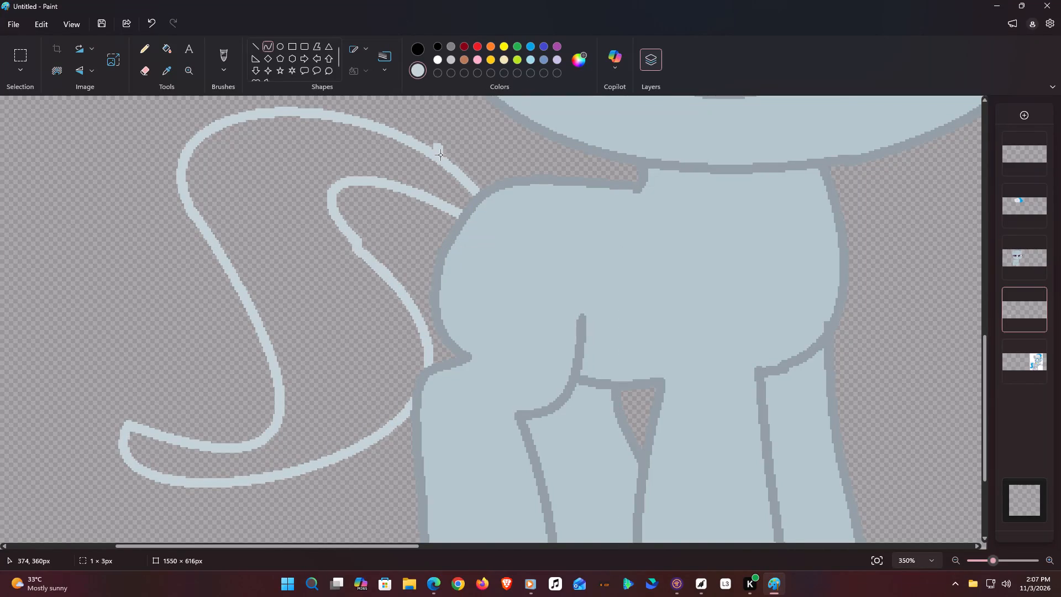
# Undo the stray mark, and erase the closing curve and the lower end of the tail's outer edge.
pyautogui.click(136, 70)
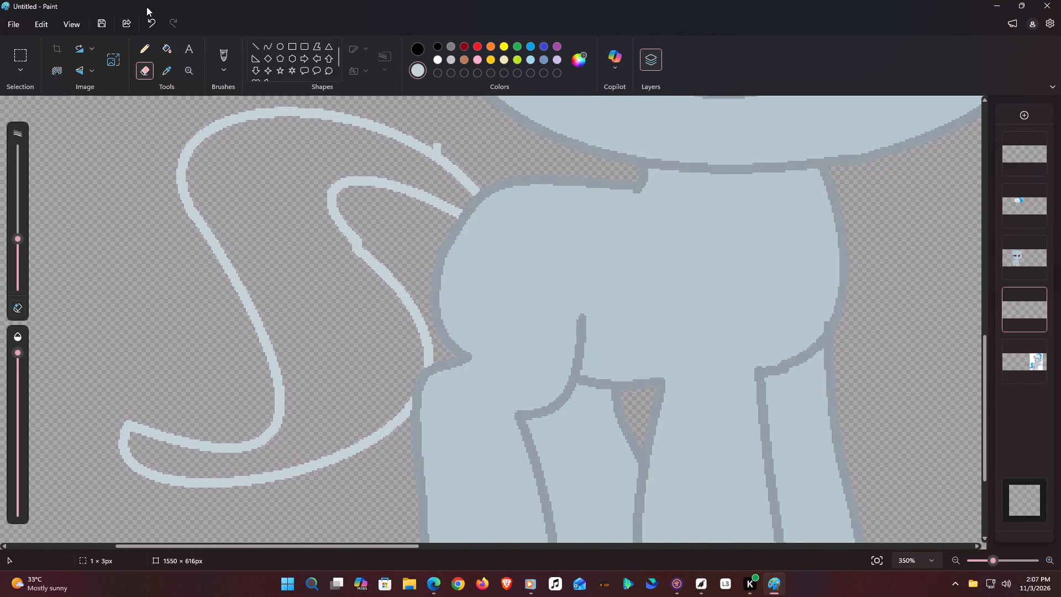
pyautogui.click(140, 27)
pyautogui.click(149, 23)
pyautogui.moveTo(269, 481); pyautogui.dragTo(366, 274)
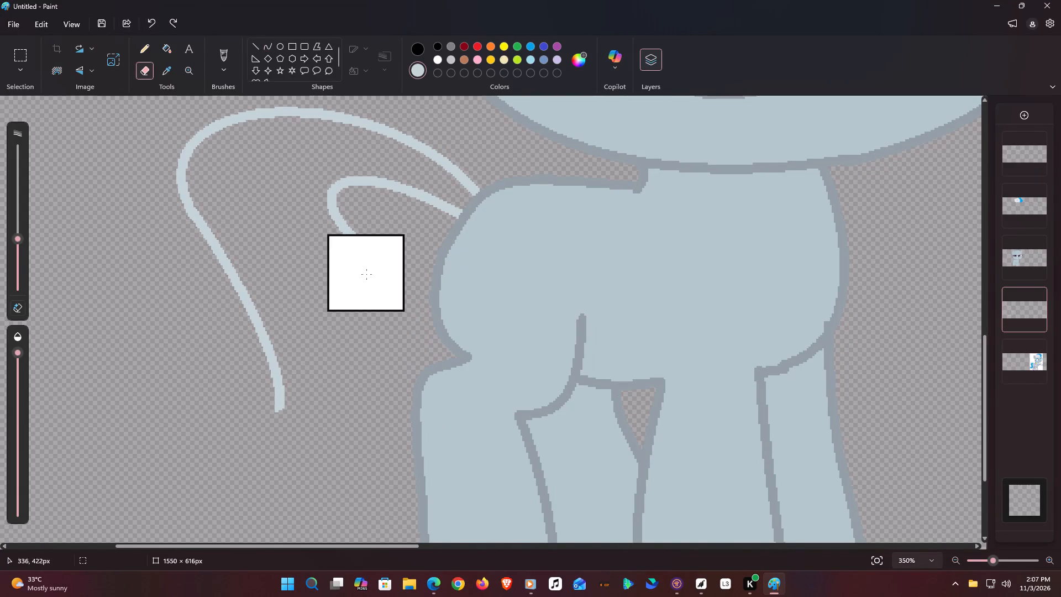
pyautogui.moveTo(366, 274); pyautogui.dragTo(371, 282)
# Continue the tail's inner edge downward from the hook with a curve bulging toward the hind leg, within about 63 × 145 px.
pyautogui.click(271, 41)
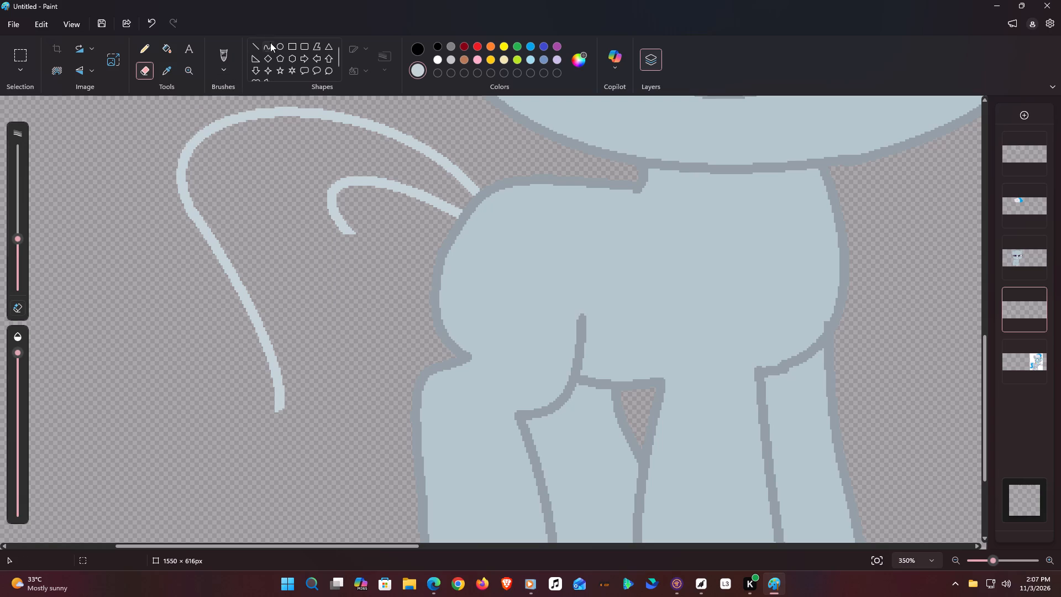
pyautogui.moveTo(352, 231); pyautogui.dragTo(321, 493)
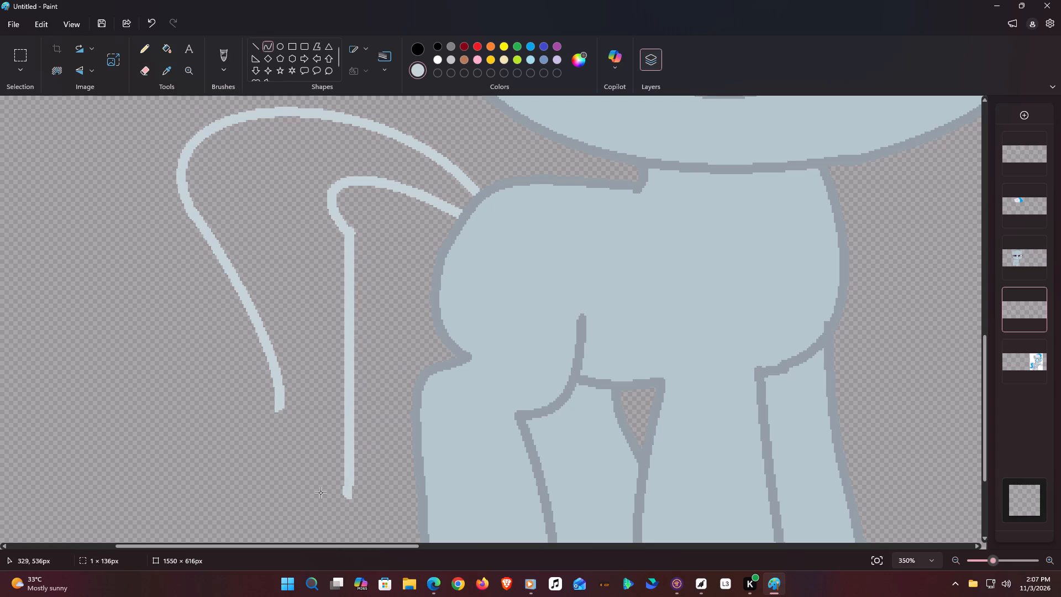
pyautogui.moveTo(321, 493); pyautogui.dragTo(312, 489)
pyautogui.moveTo(338, 290); pyautogui.dragTo(433, 340)
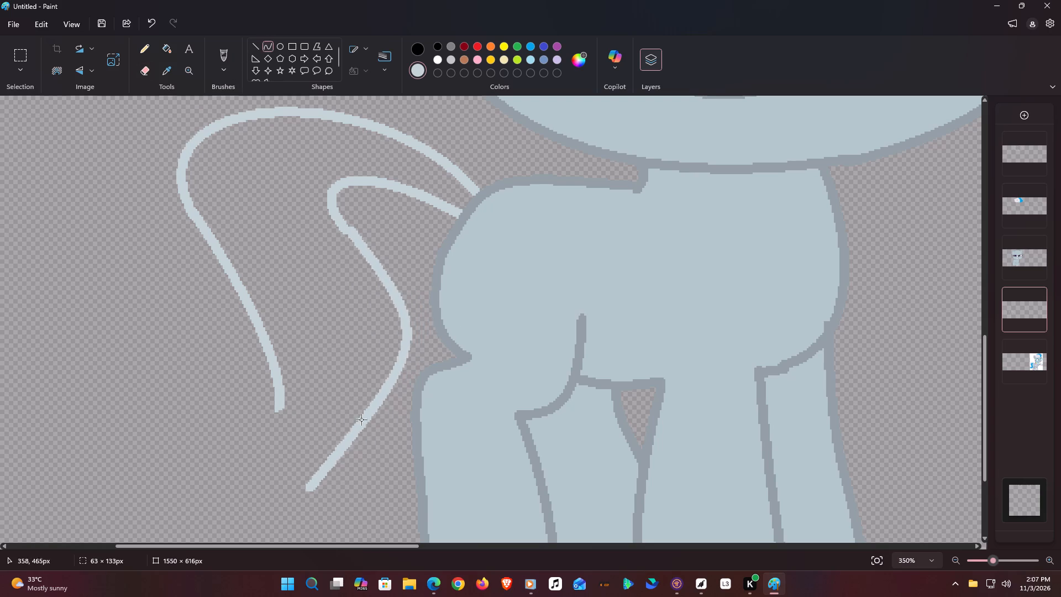
pyautogui.moveTo(364, 459); pyautogui.dragTo(397, 511)
pyautogui.click(358, 313)
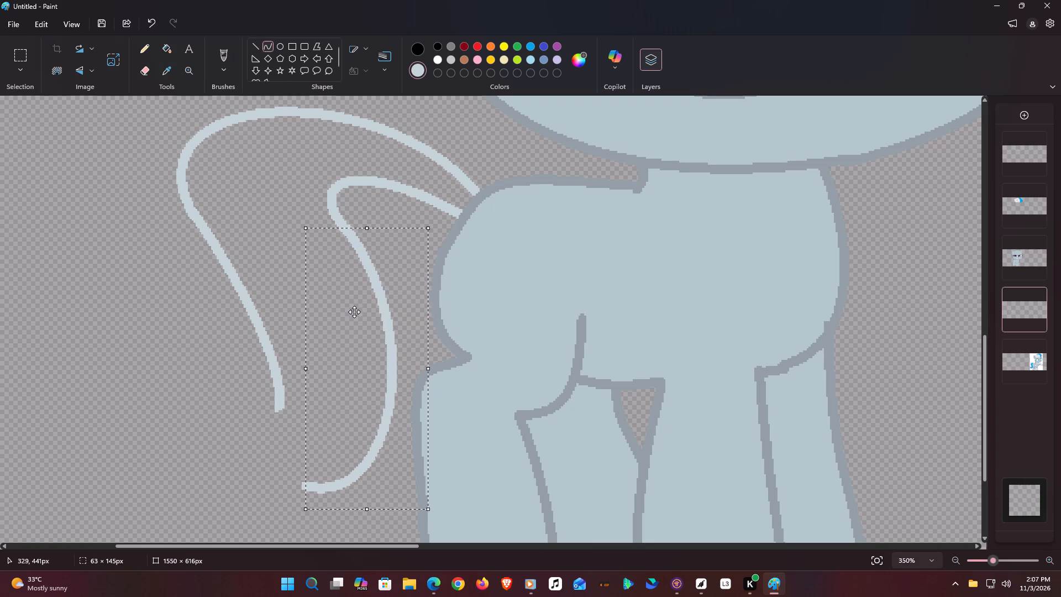
pyautogui.click(424, 209)
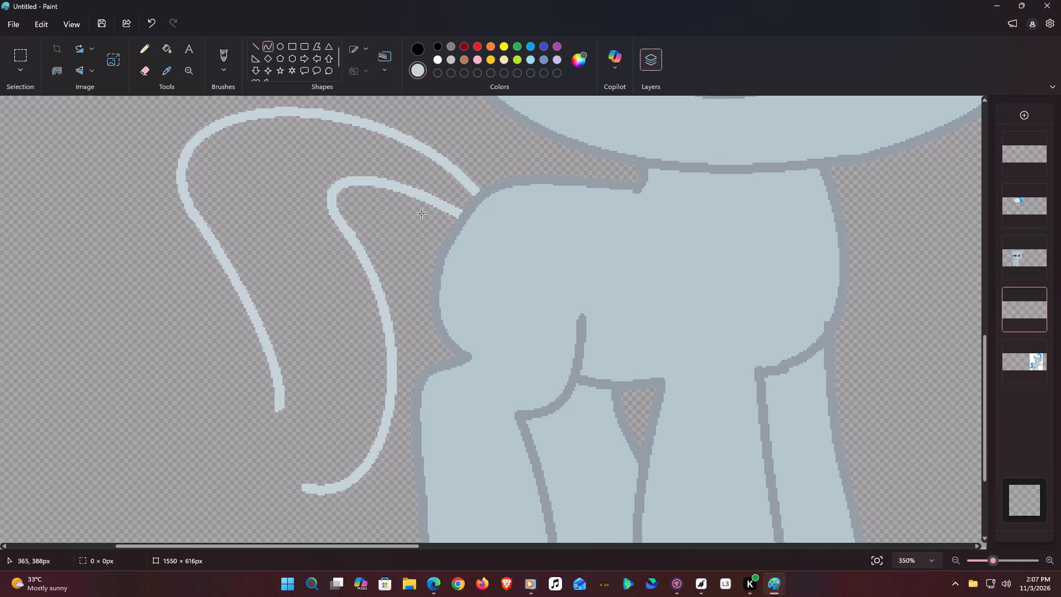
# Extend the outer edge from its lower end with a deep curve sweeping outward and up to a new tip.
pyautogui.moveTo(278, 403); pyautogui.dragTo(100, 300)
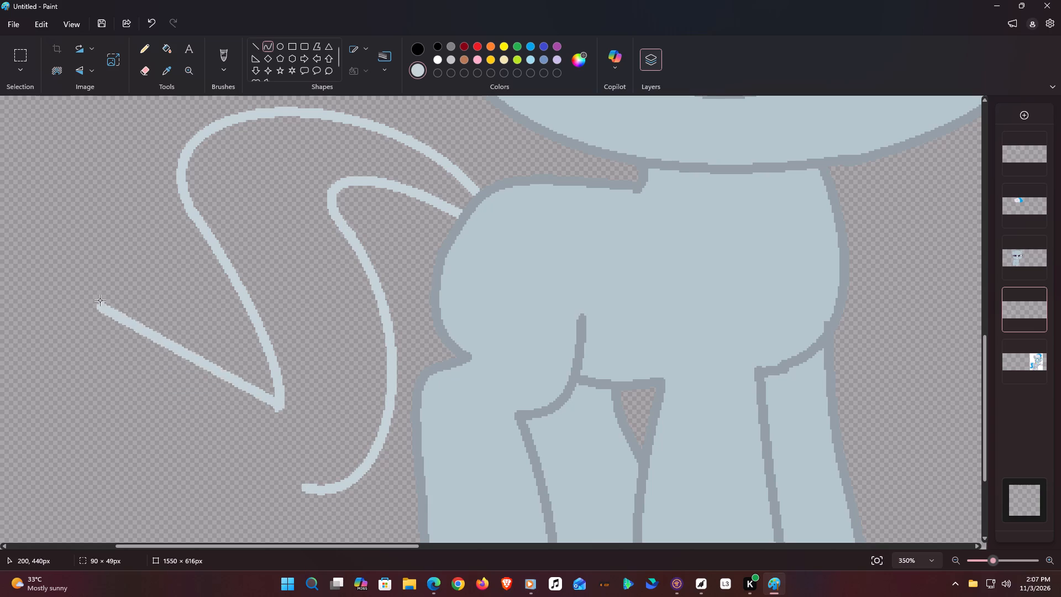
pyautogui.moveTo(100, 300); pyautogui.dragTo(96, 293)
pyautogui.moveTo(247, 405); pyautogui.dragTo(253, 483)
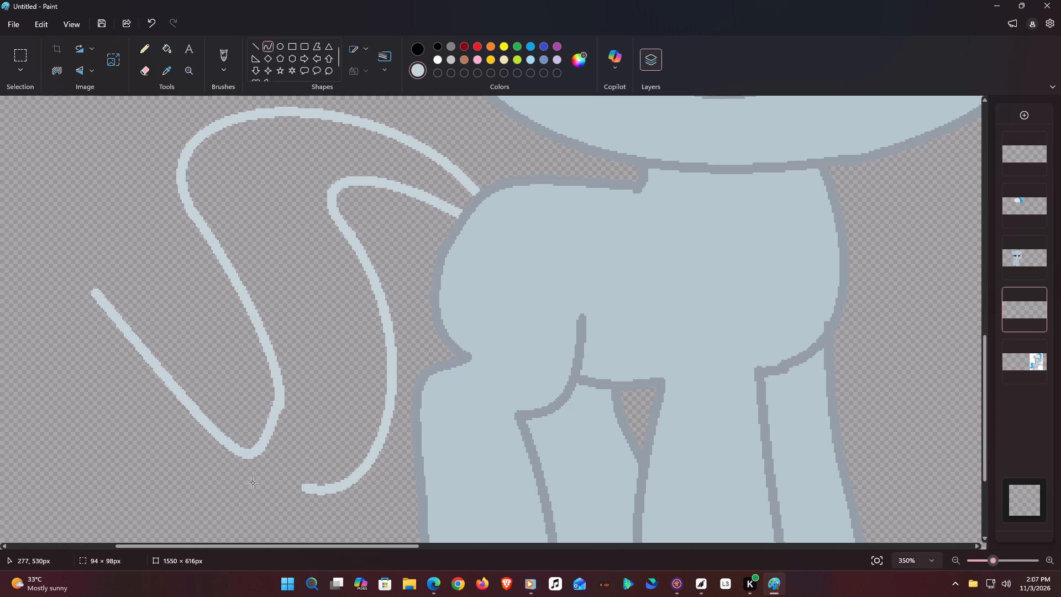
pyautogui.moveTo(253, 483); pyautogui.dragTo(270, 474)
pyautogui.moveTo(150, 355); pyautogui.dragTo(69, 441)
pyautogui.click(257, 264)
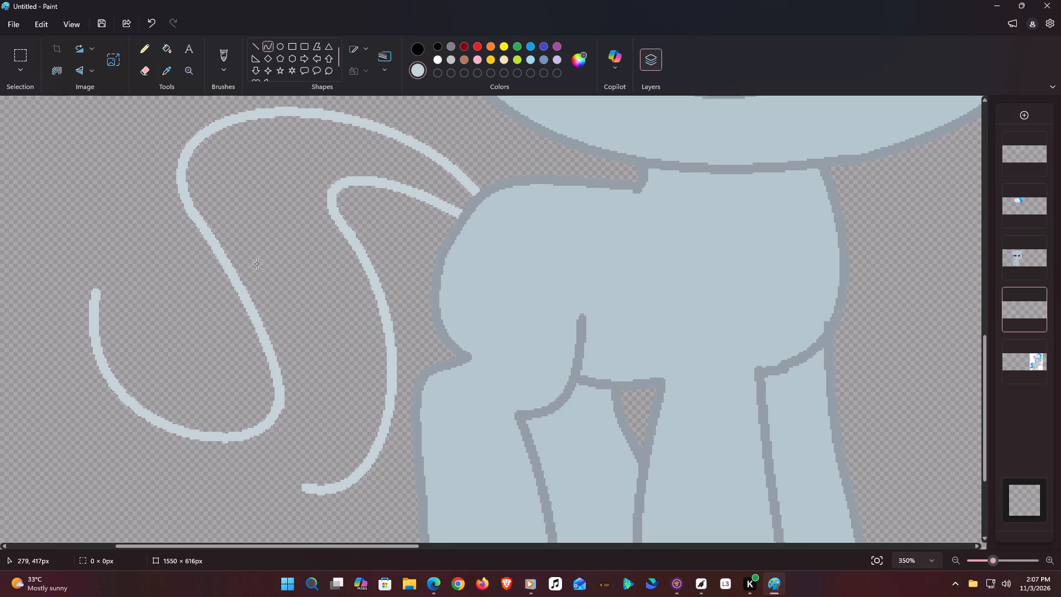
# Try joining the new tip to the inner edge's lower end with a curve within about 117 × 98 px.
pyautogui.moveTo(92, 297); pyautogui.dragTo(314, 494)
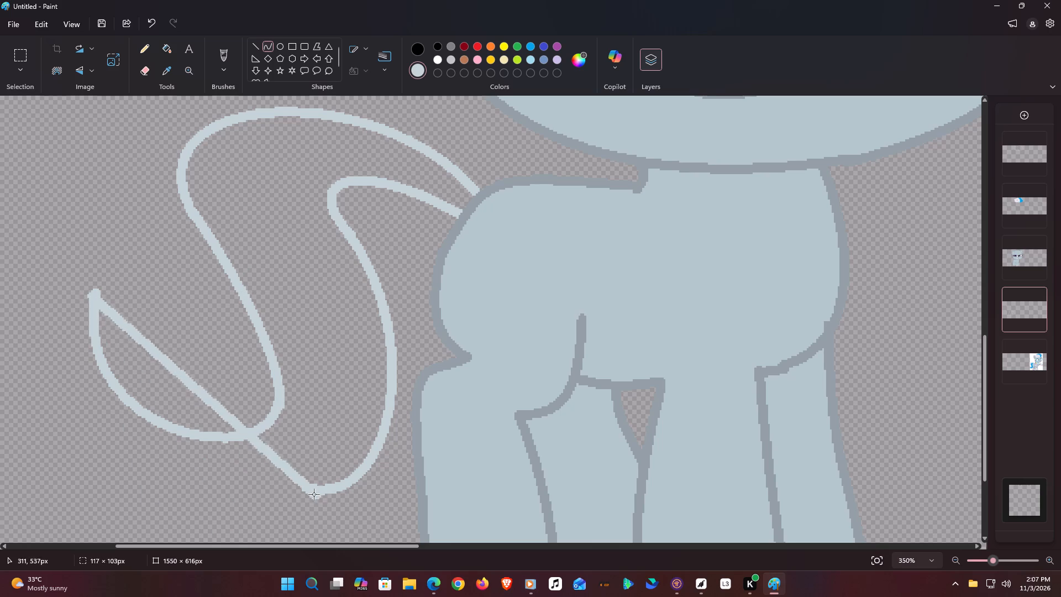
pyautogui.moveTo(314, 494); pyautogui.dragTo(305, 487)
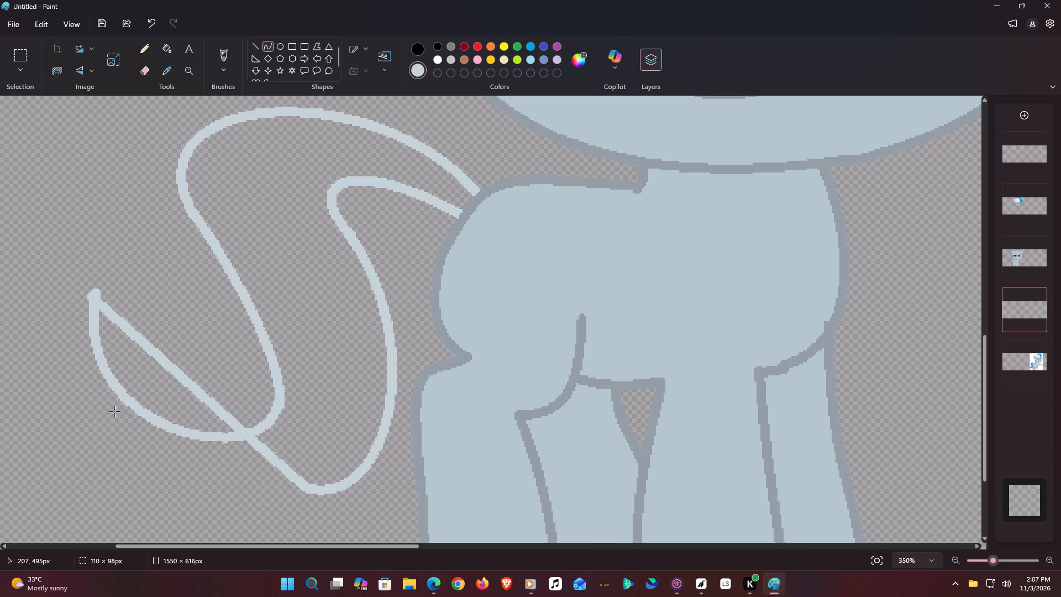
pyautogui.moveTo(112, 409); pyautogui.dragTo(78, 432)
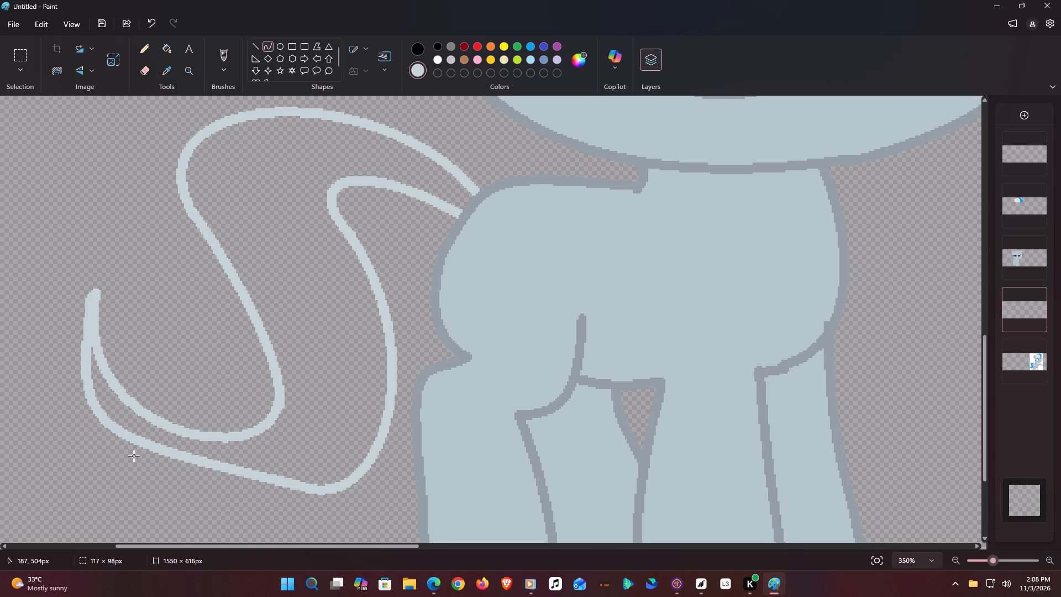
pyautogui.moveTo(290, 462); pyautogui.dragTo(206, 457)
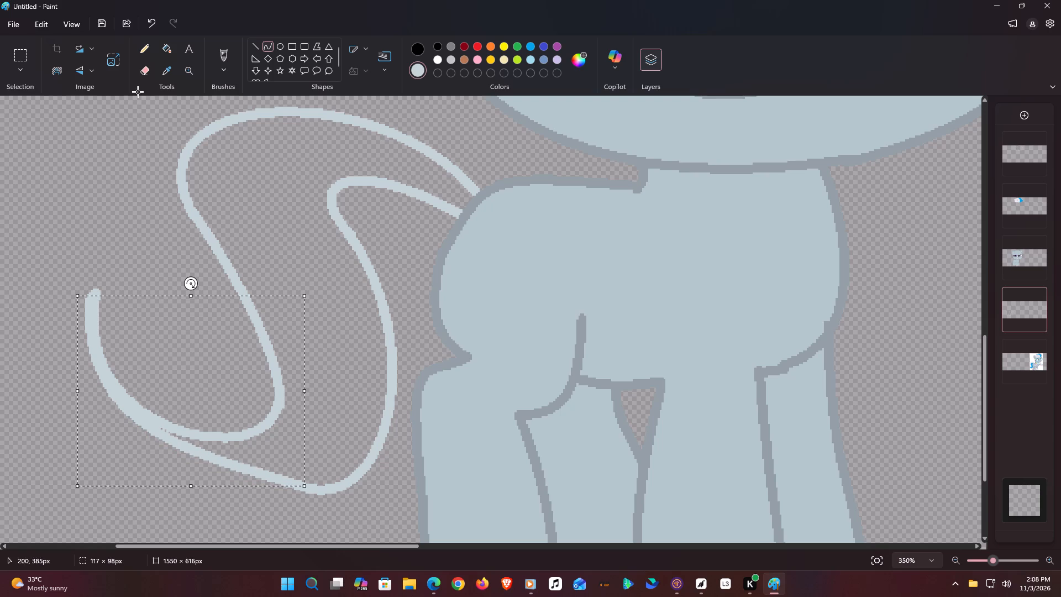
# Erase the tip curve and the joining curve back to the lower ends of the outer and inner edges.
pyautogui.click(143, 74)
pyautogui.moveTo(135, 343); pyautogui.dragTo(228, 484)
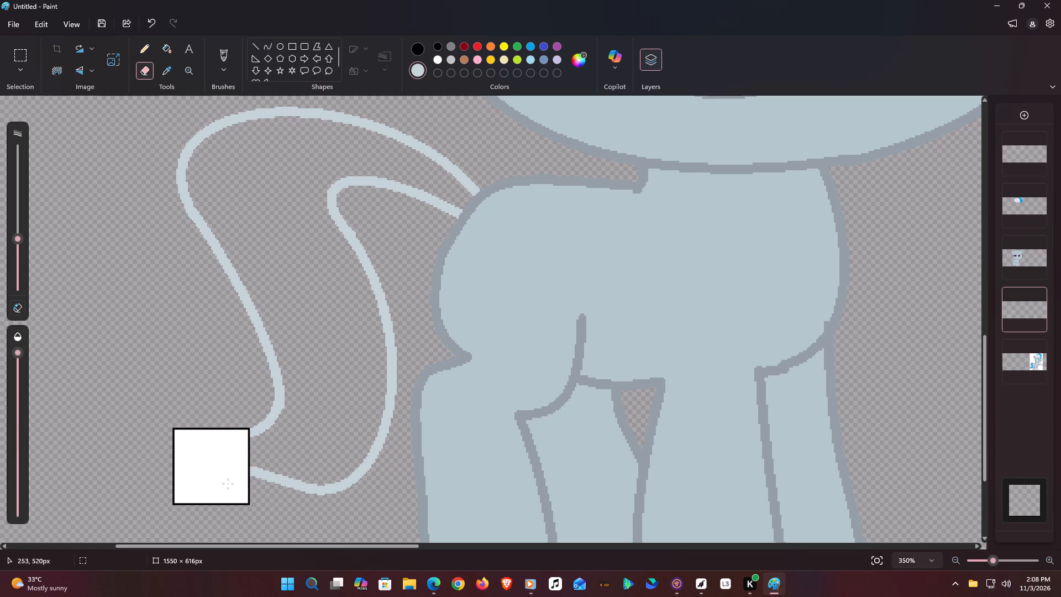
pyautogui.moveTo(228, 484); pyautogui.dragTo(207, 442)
# Draw a U-shaped curve from the outer edge's lower end outward and up to a higher tip, and undo the stray mark.
pyautogui.click(146, 40)
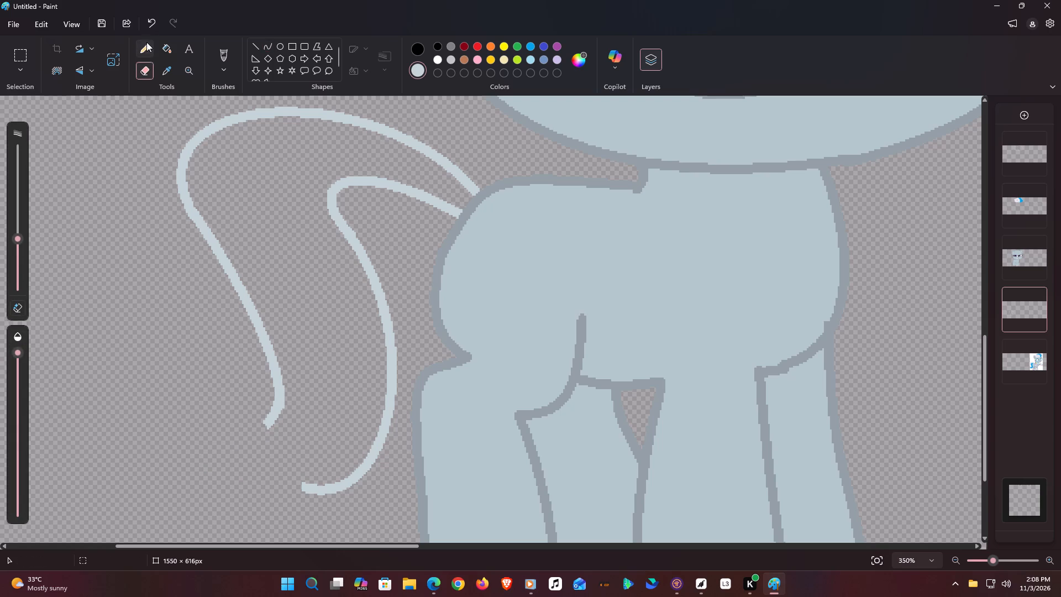
pyautogui.click(265, 43)
pyautogui.moveTo(266, 422); pyautogui.dragTo(191, 396)
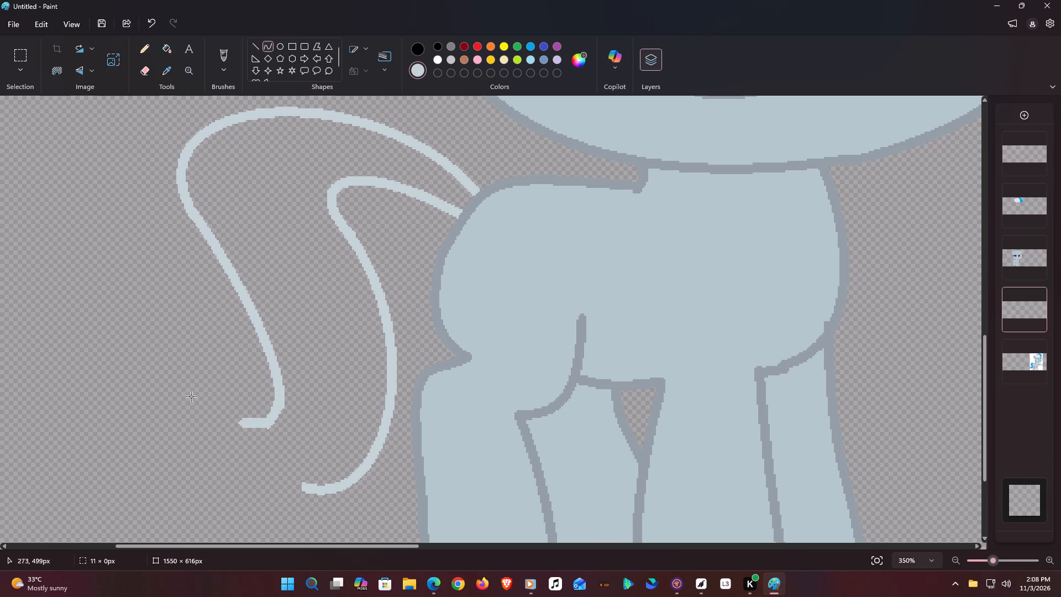
pyautogui.moveTo(191, 396); pyautogui.dragTo(154, 255)
pyautogui.moveTo(238, 349); pyautogui.dragTo(213, 478)
pyautogui.moveTo(196, 375); pyautogui.dragTo(92, 337)
pyautogui.click(279, 390)
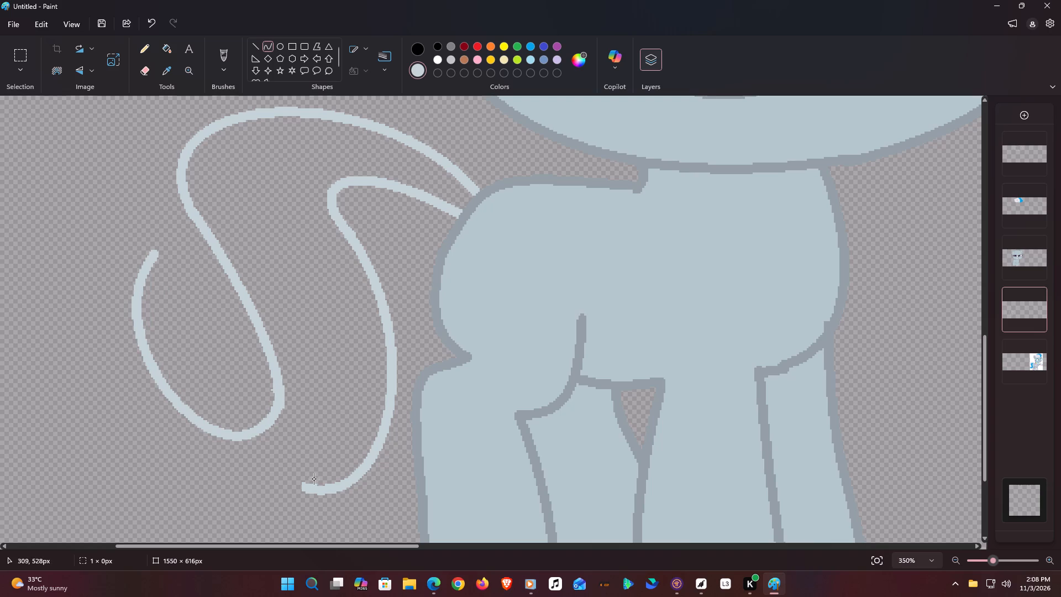
pyautogui.click(152, 25)
# Erase the hooked lower end of the tail's inner edge.
pyautogui.moveTo(148, 76); pyautogui.dragTo(151, 85)
pyautogui.click(145, 74)
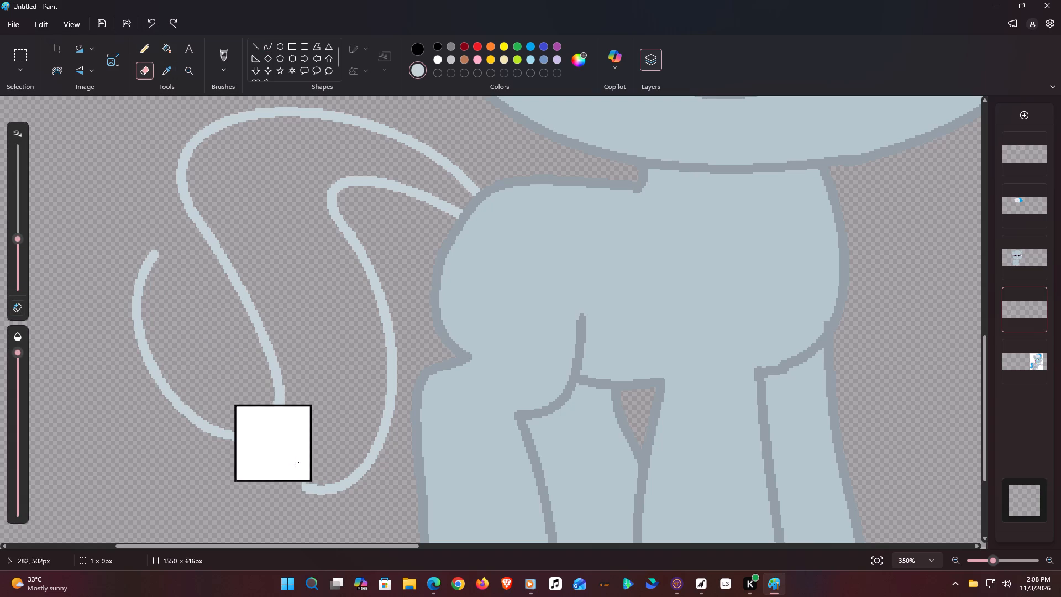
pyautogui.click(337, 500)
# Close the tail with a wide rounded curve from the inner edge's lower end to the tip, within about 194 × 157 px, adjusted to join.
pyautogui.click(138, 45)
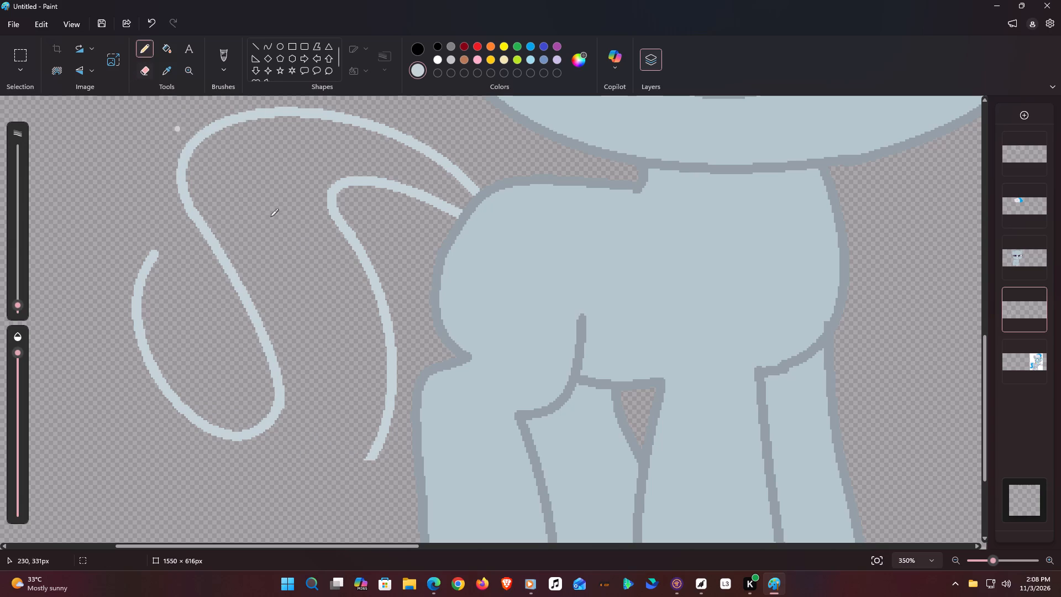
pyautogui.click(269, 45)
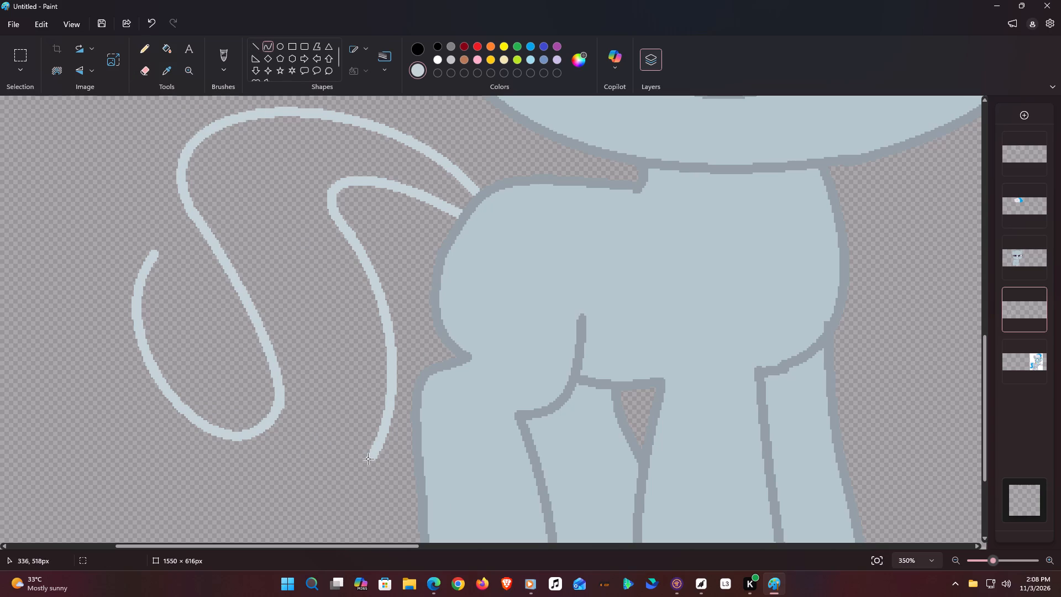
pyautogui.moveTo(371, 454); pyautogui.dragTo(135, 243)
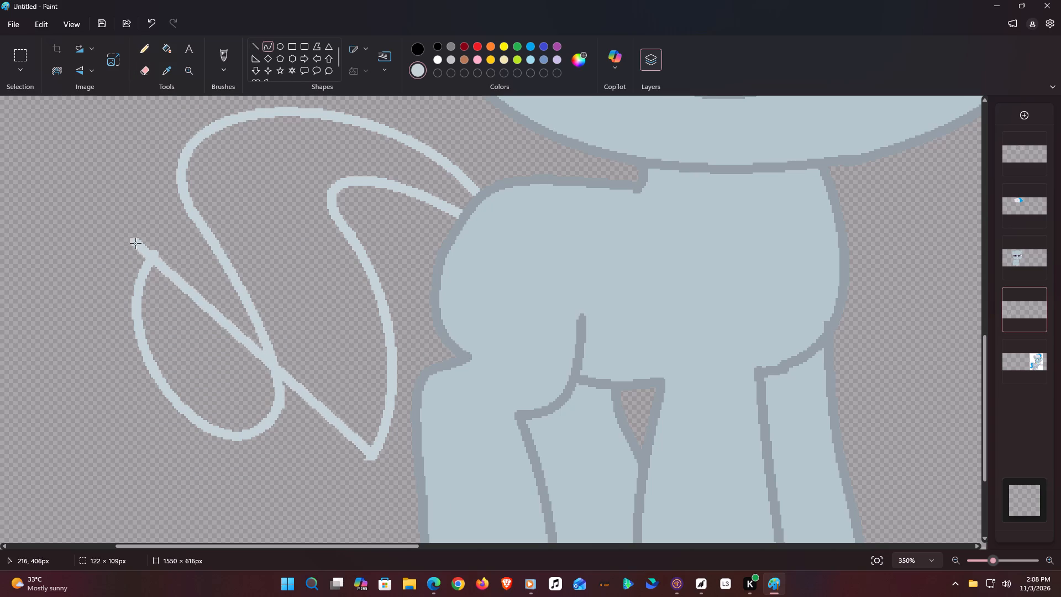
pyautogui.moveTo(135, 243); pyautogui.dragTo(155, 256)
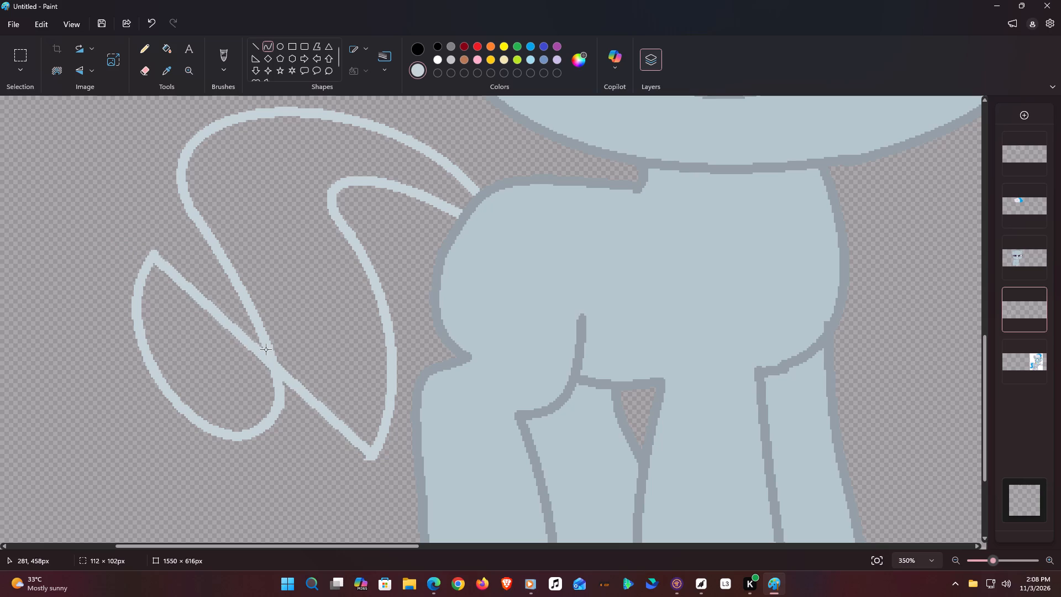
pyautogui.moveTo(305, 384); pyautogui.dragTo(323, 577)
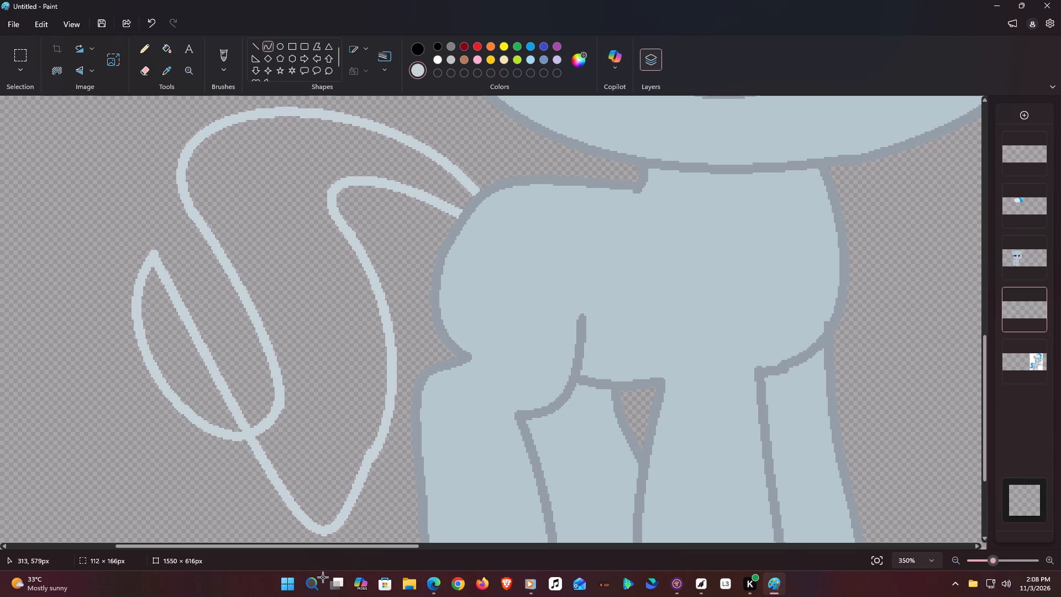
pyautogui.moveTo(323, 577); pyautogui.dragTo(316, 559)
pyautogui.moveTo(264, 469); pyautogui.dragTo(0, 470)
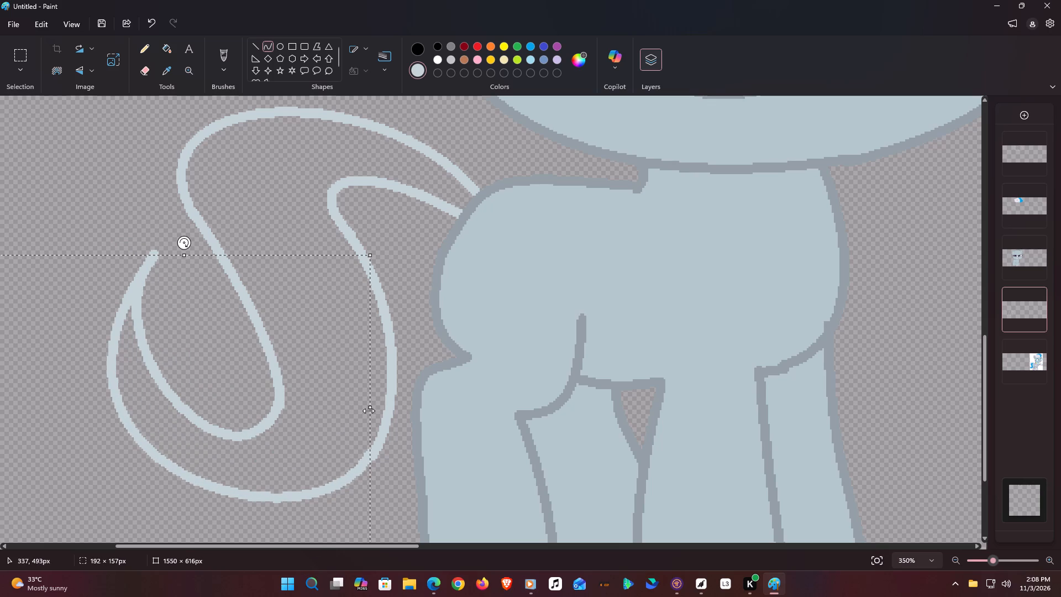
pyautogui.moveTo(369, 411); pyautogui.dragTo(375, 416)
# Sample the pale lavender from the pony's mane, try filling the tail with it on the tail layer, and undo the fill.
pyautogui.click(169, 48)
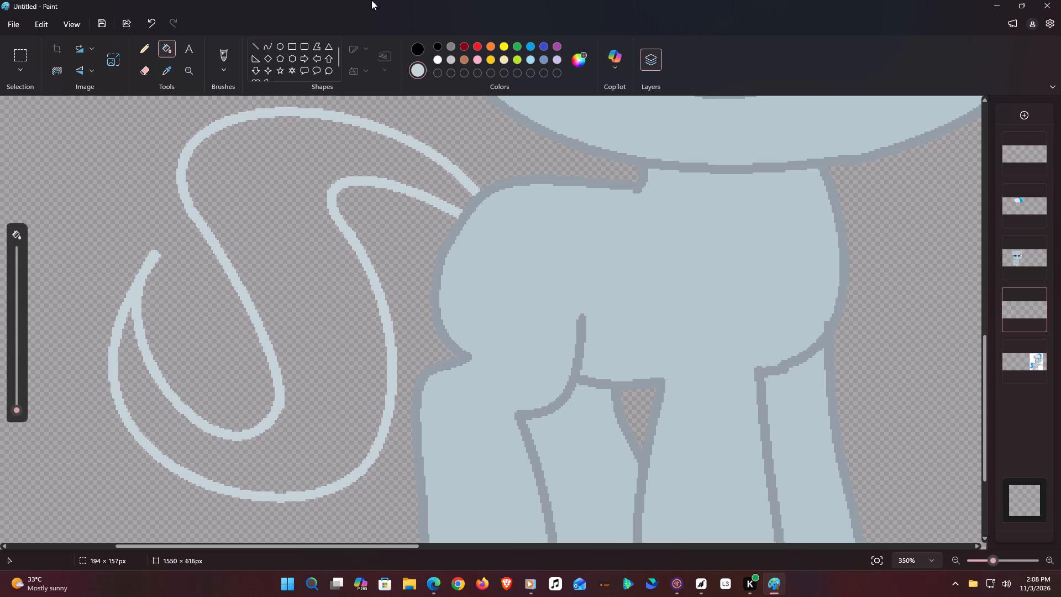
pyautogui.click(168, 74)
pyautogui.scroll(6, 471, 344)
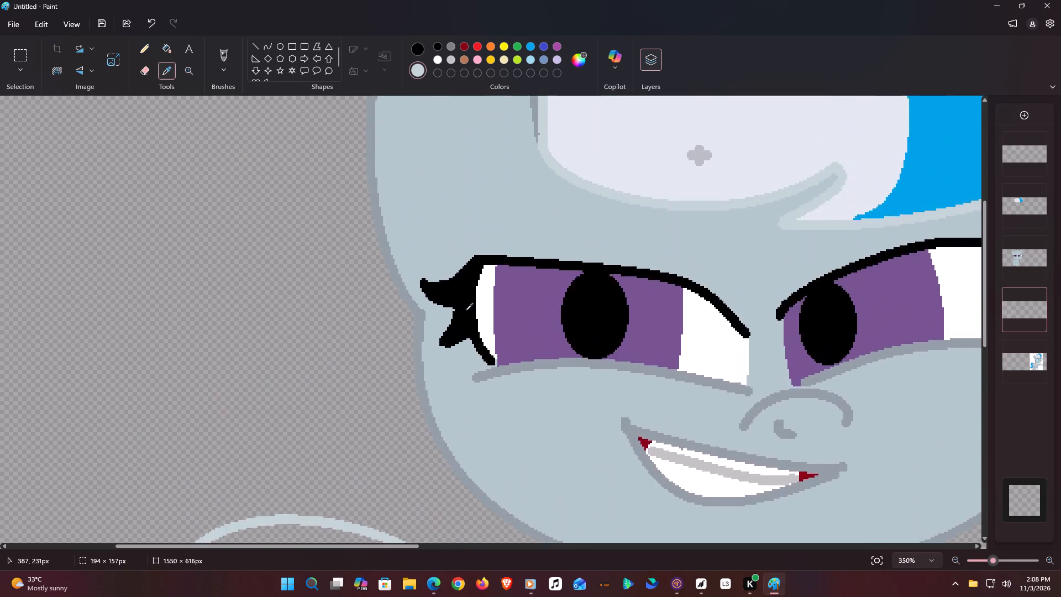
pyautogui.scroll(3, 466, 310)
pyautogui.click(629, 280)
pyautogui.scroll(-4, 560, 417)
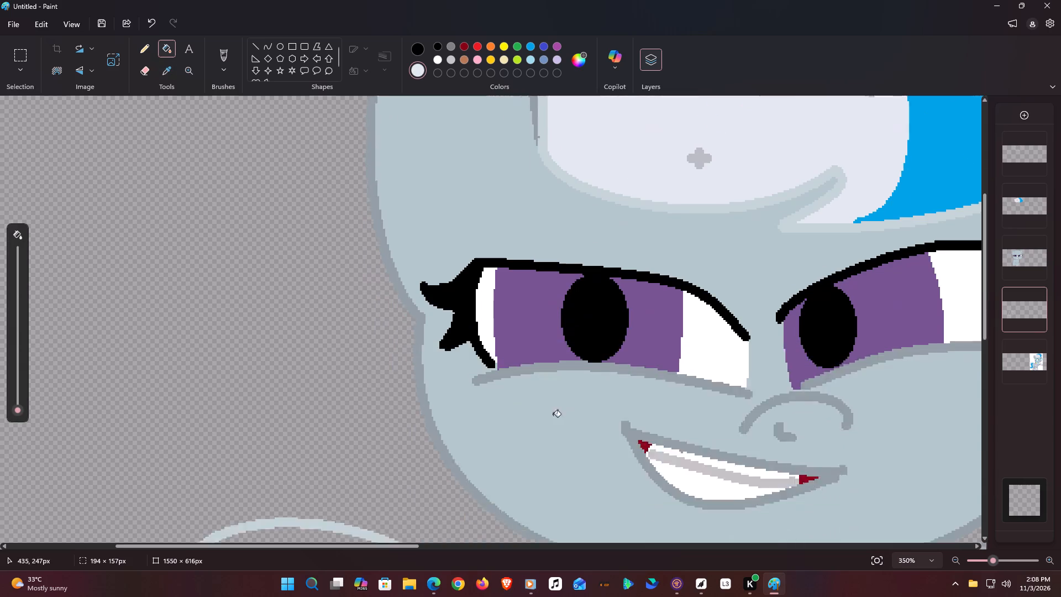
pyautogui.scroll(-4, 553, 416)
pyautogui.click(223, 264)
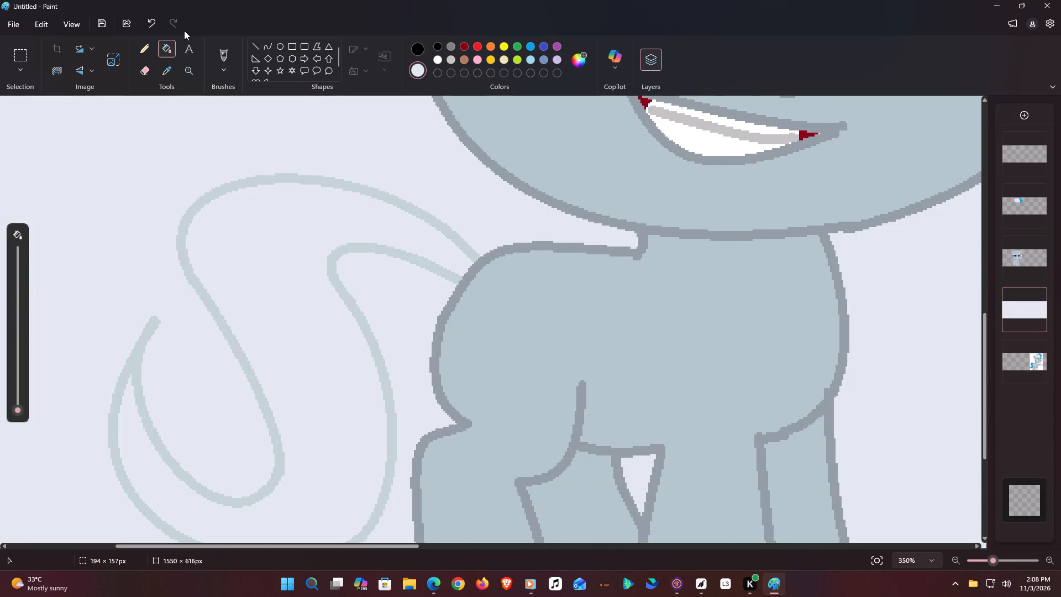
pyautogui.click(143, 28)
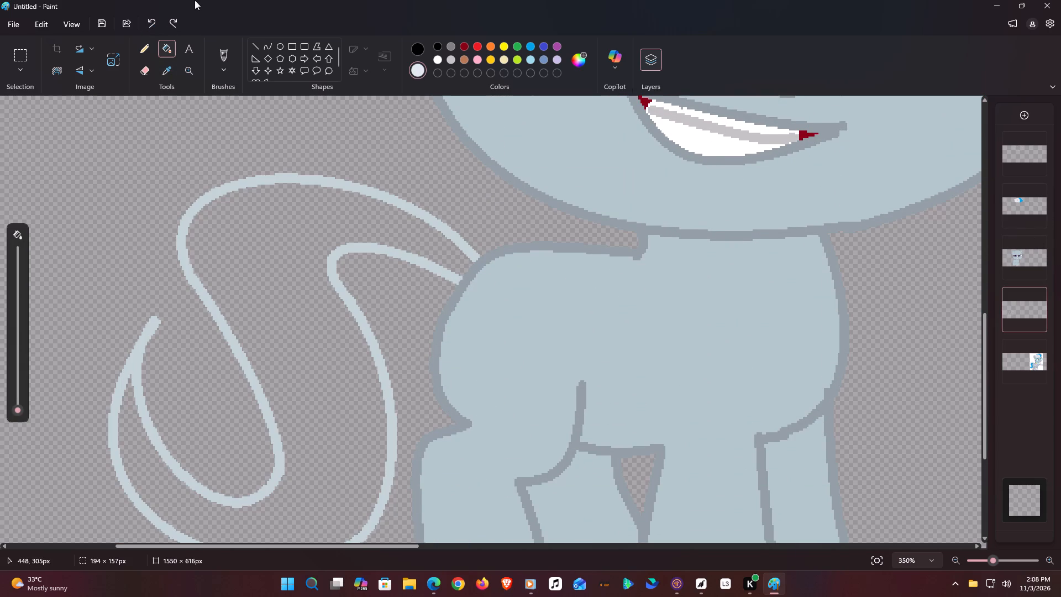
# Hide the layer with the pony's body and head, with the Curve tool ready.
pyautogui.click(269, 41)
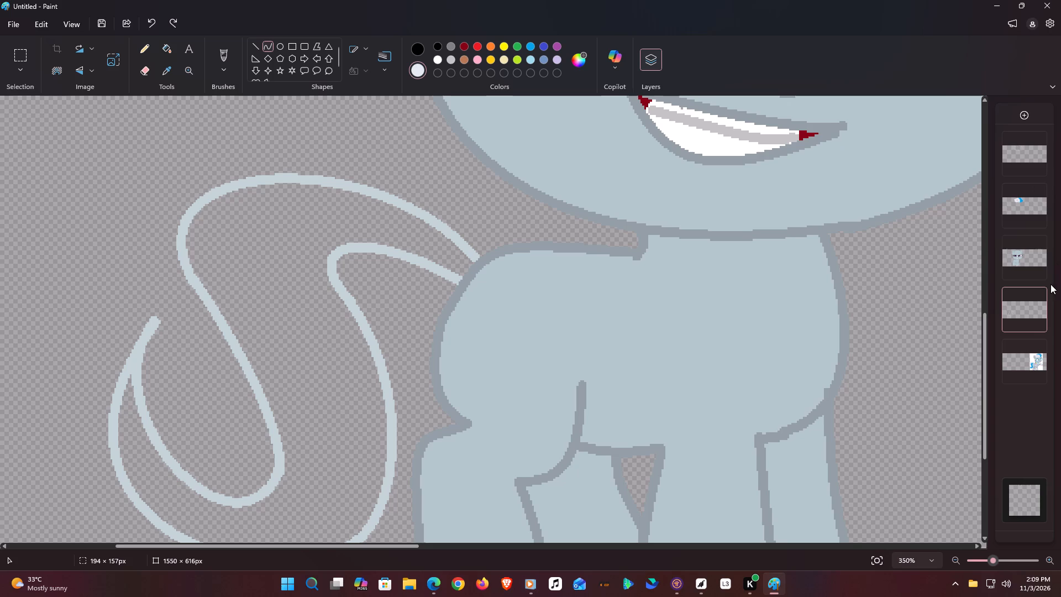
pyautogui.click(1039, 242)
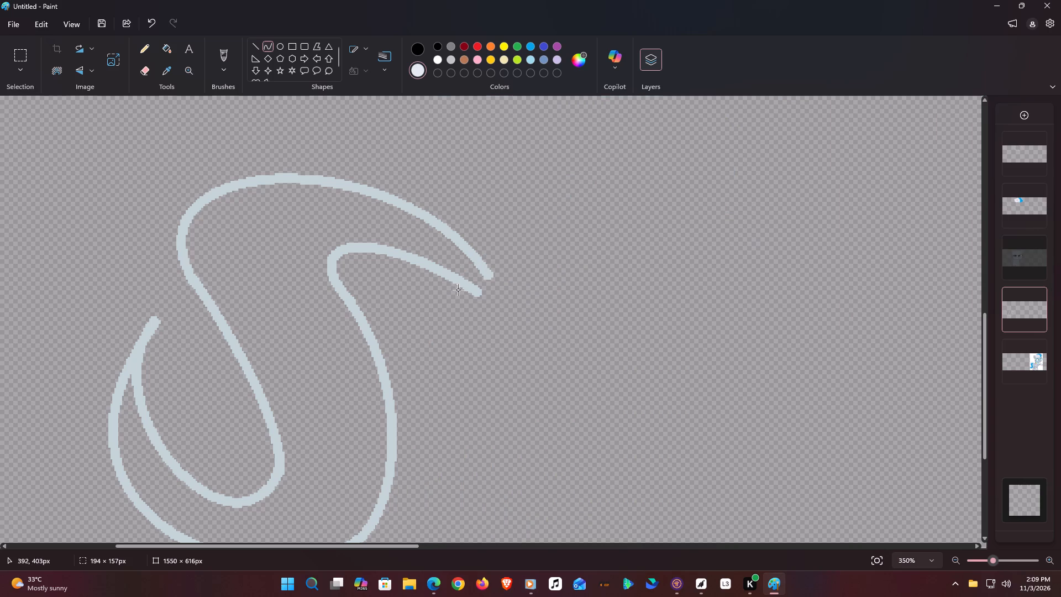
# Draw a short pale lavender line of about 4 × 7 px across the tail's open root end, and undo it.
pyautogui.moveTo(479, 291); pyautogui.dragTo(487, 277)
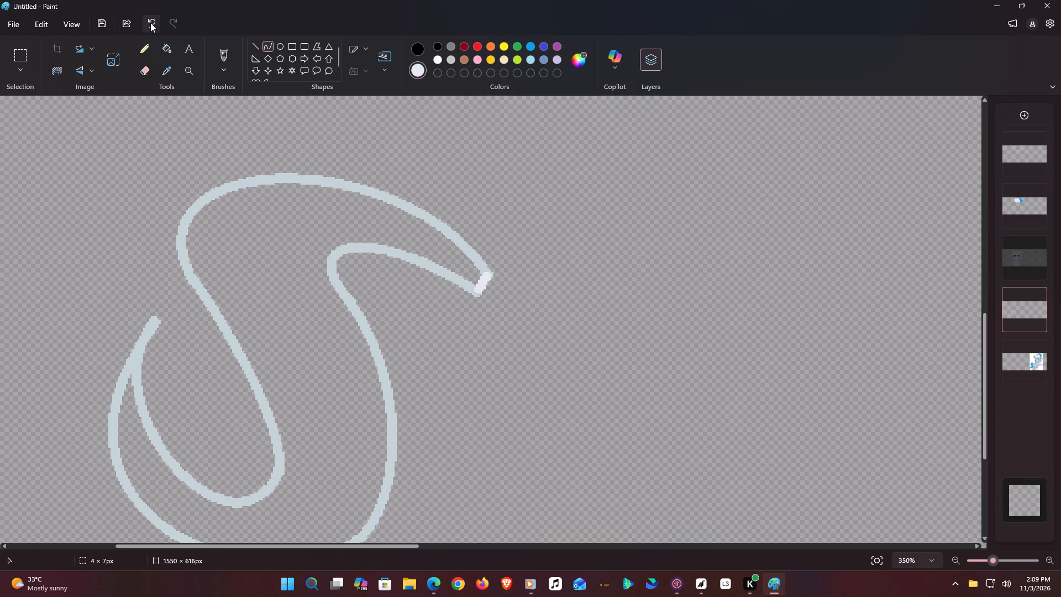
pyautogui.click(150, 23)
# Sample the tail outline's light grey-blue as the drawing colour.
pyautogui.click(170, 74)
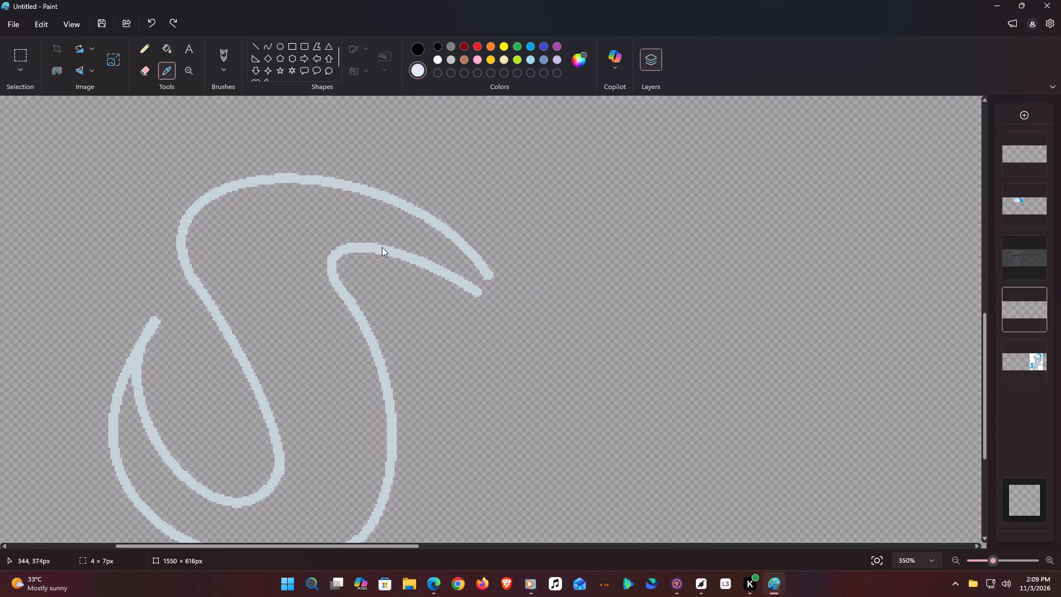
pyautogui.click(382, 247)
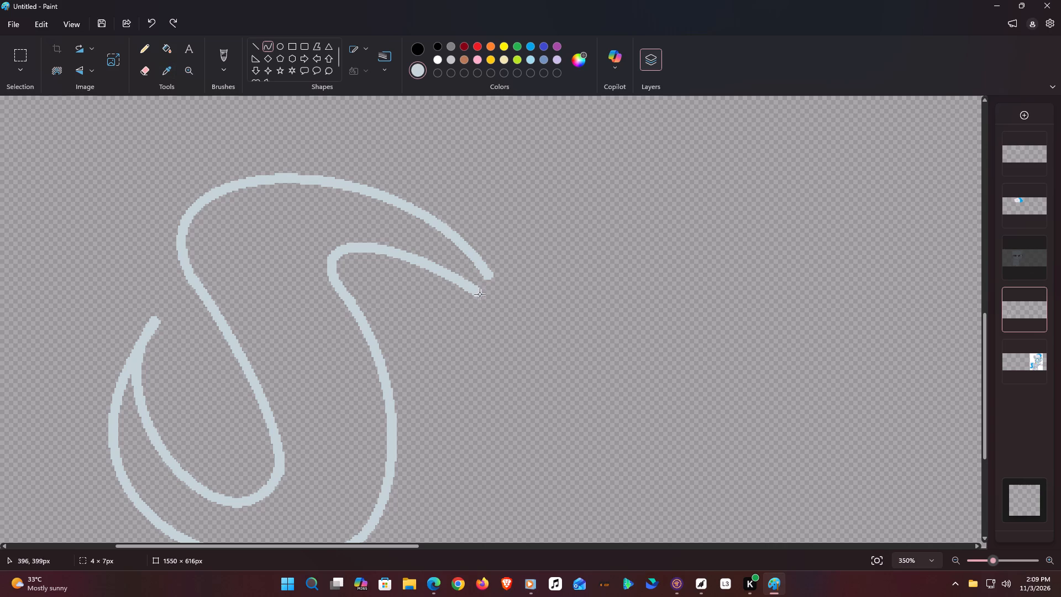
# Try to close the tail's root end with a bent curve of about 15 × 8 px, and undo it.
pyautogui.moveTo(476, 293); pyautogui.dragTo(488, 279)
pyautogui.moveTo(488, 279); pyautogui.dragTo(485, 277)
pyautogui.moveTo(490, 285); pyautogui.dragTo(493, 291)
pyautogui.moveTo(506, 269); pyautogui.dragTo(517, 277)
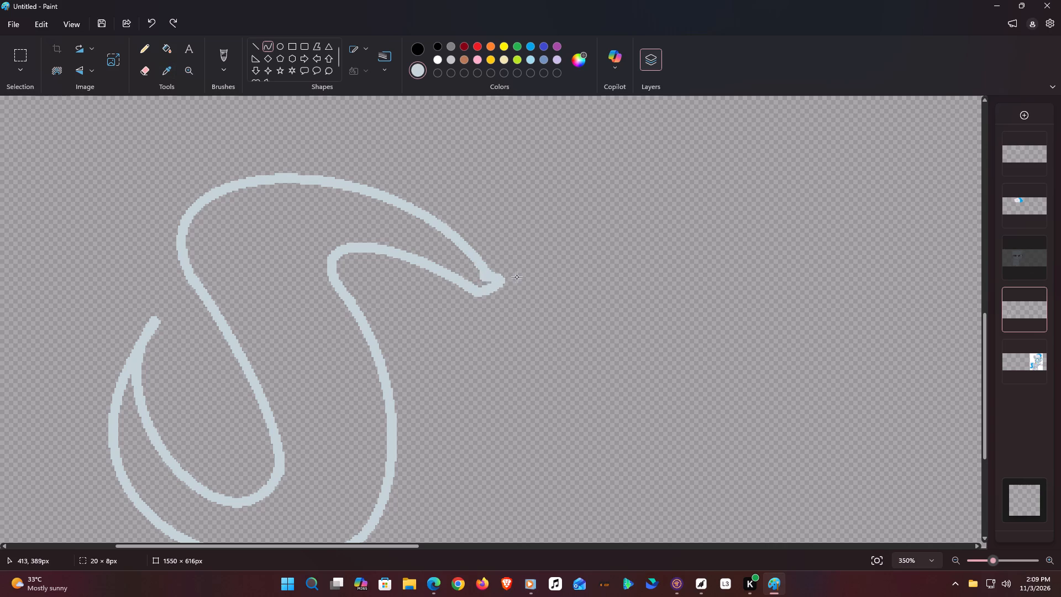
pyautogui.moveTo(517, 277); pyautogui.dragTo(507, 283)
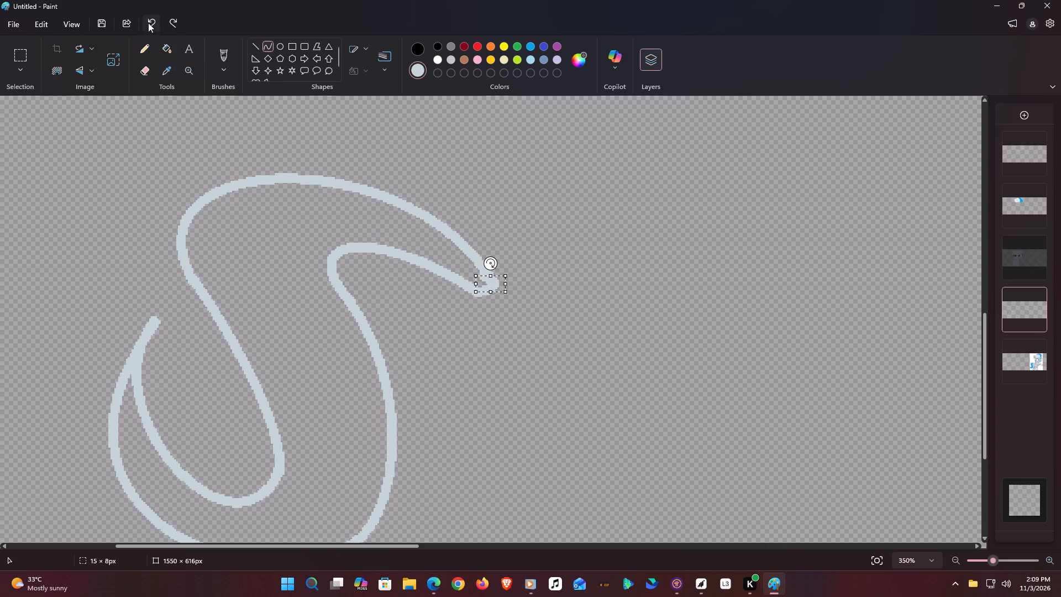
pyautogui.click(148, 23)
# Close the tail's root end with a small rounded curve of about 10 × 10 px joining the two outline ends.
pyautogui.moveTo(492, 274); pyautogui.dragTo(489, 286)
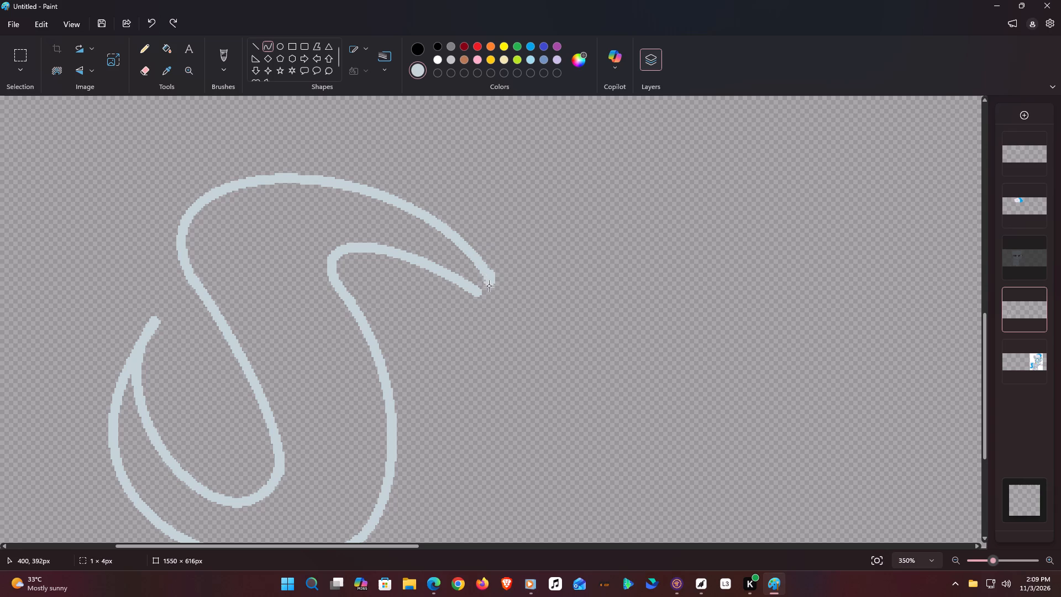
pyautogui.moveTo(489, 286); pyautogui.dragTo(475, 294)
pyautogui.moveTo(491, 279); pyautogui.dragTo(496, 293)
pyautogui.moveTo(481, 301); pyautogui.dragTo(492, 296)
pyautogui.moveTo(501, 274); pyautogui.dragTo(494, 277)
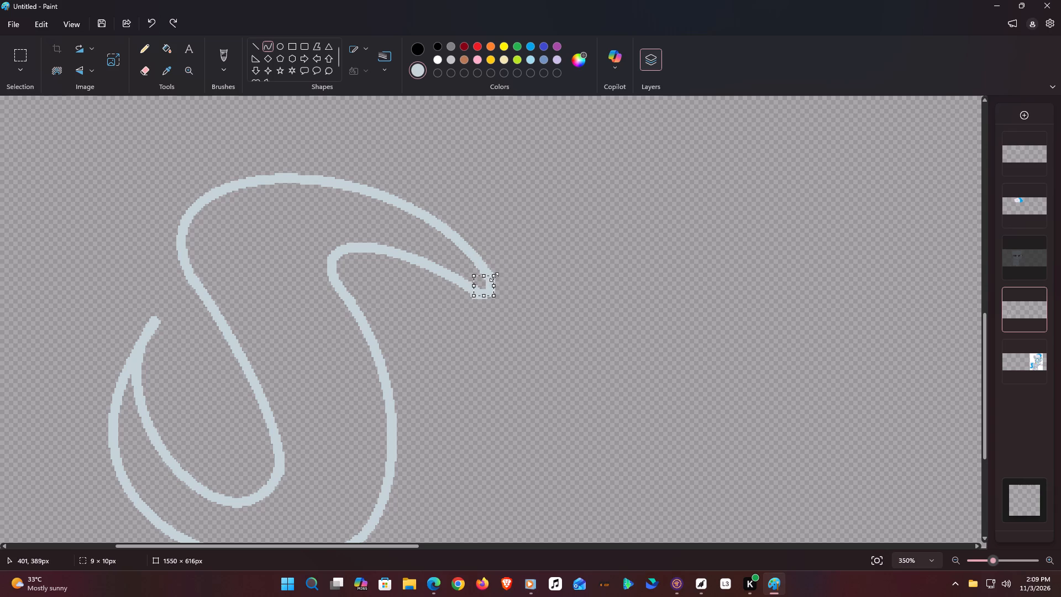
pyautogui.moveTo(494, 277); pyautogui.dragTo(495, 277)
pyautogui.click(474, 298)
pyautogui.click(527, 302)
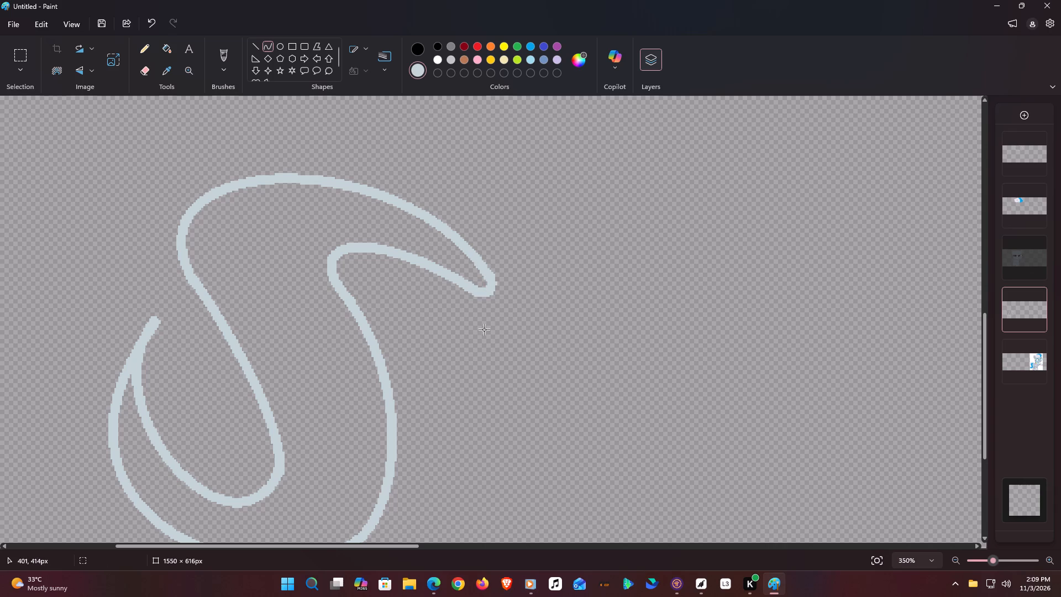
# Select a rectangle of about 254 × 242 px around the whole tail outline and copy it.
pyautogui.click(168, 44)
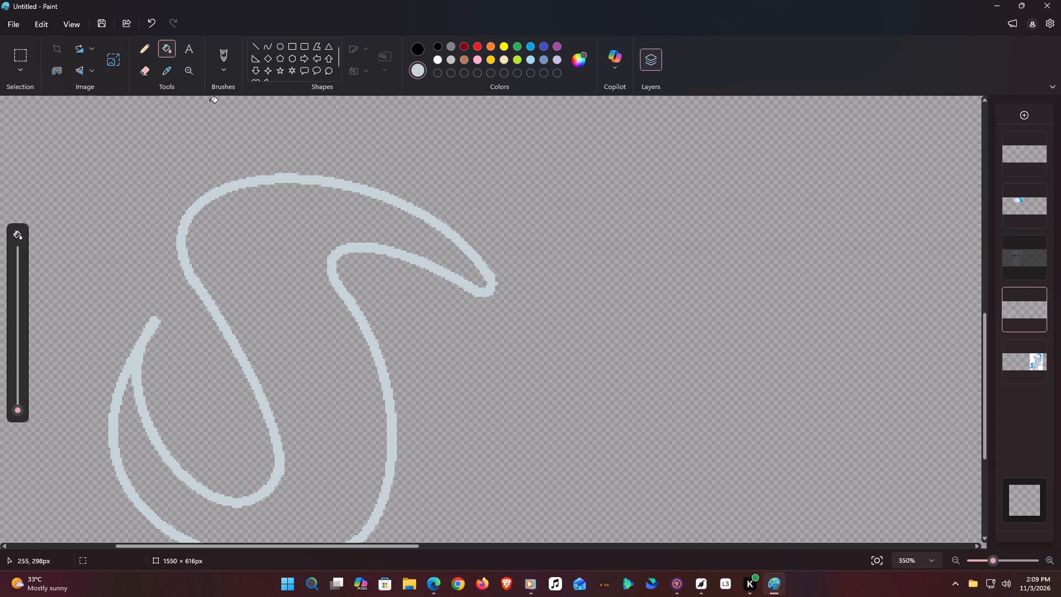
pyautogui.click(15, 62)
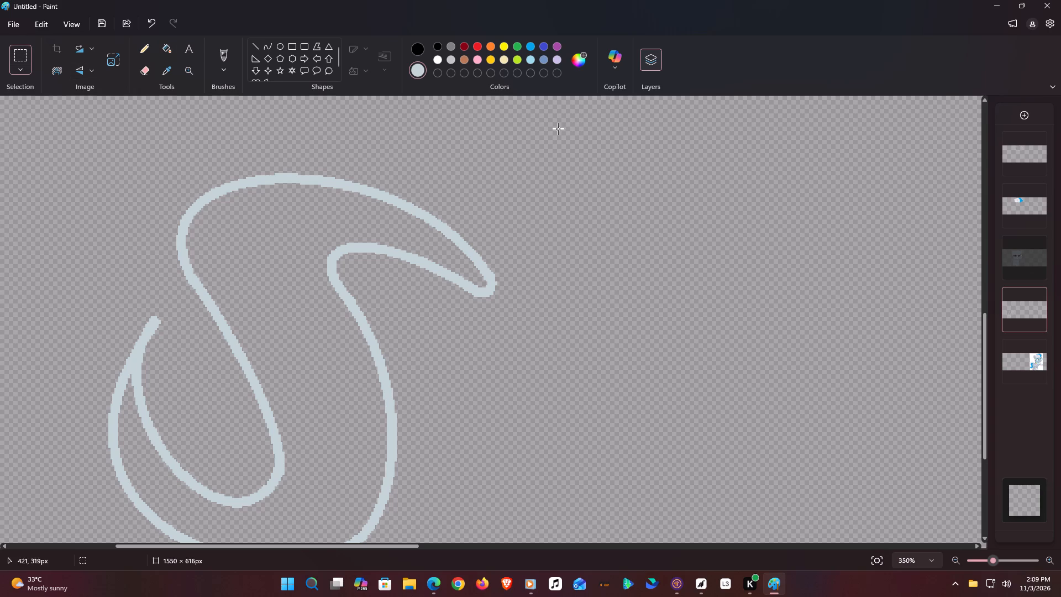
pyautogui.moveTo(558, 129); pyautogui.dragTo(67, 596)
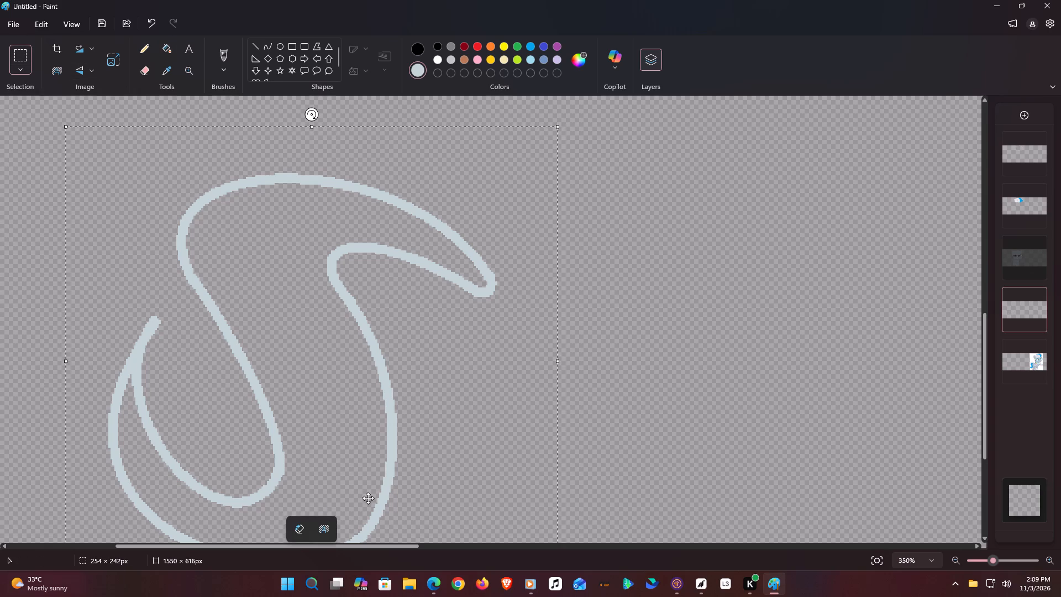
pyautogui.scroll(-3, 361, 375)
pyautogui.scroll(5, 359, 375)
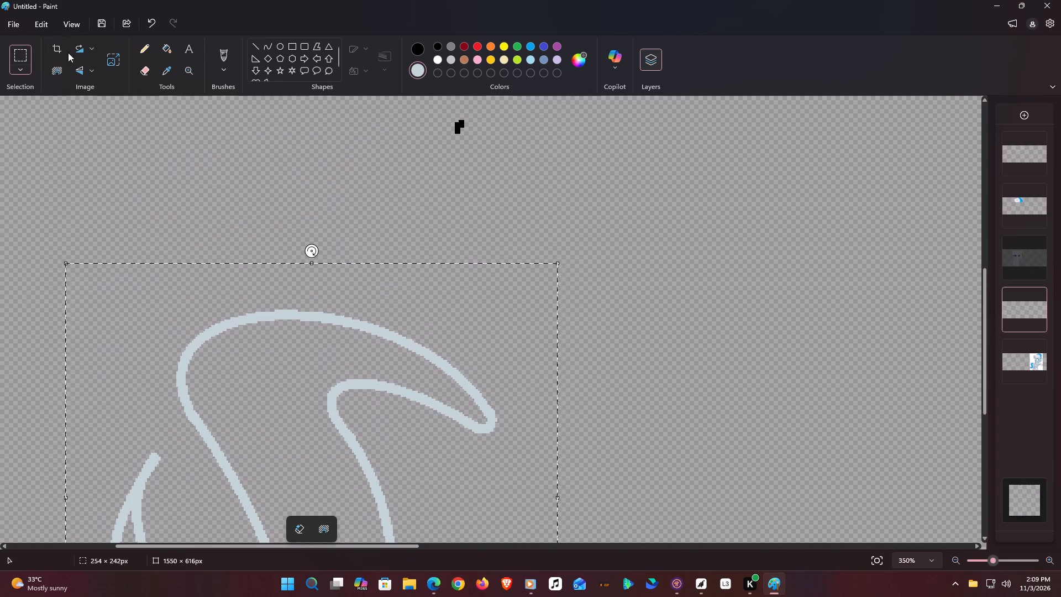
pyautogui.click(31, 21)
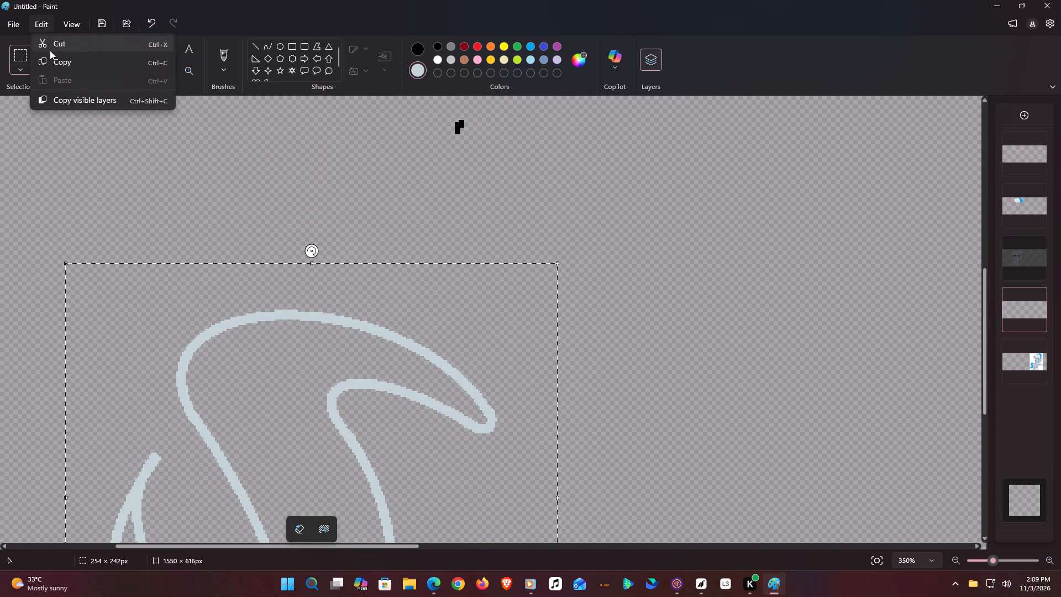
pyautogui.click(51, 64)
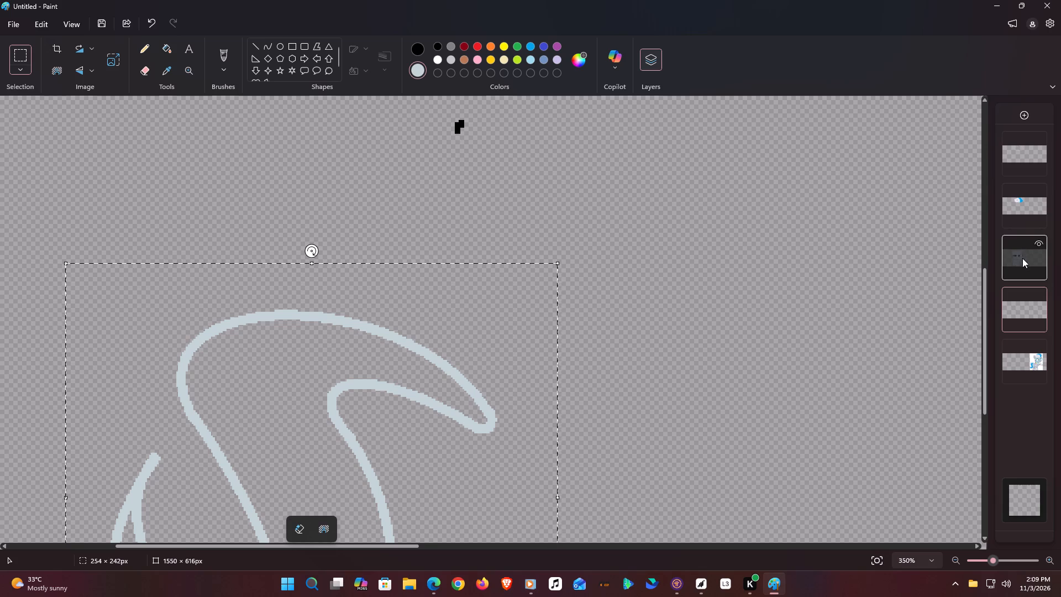
# Show the body layer again, and paste the copied tail onto a new layer, aligned over the original outline.
pyautogui.click(1041, 244)
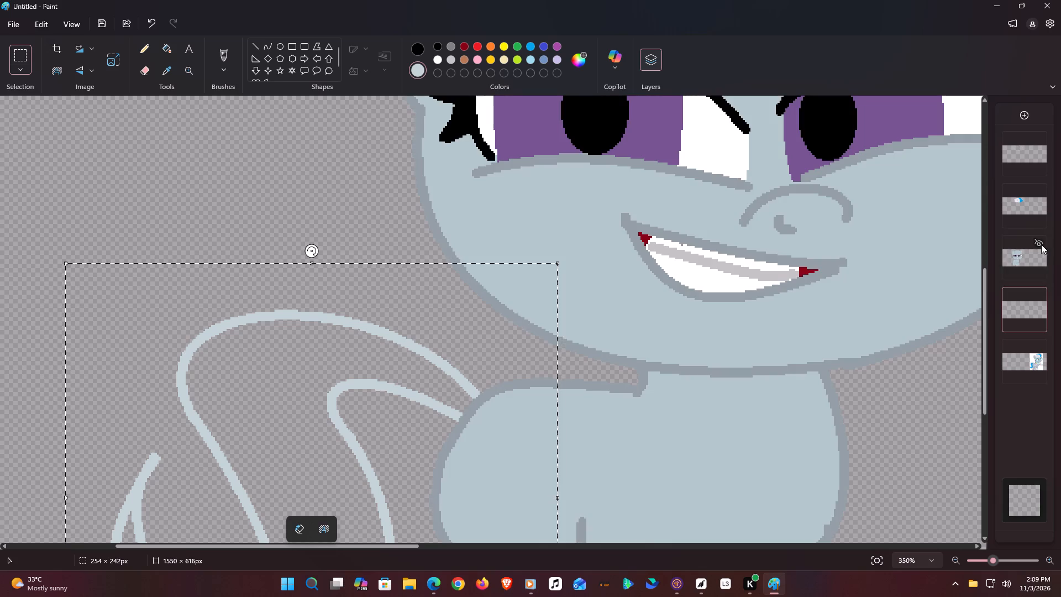
pyautogui.click(1025, 117)
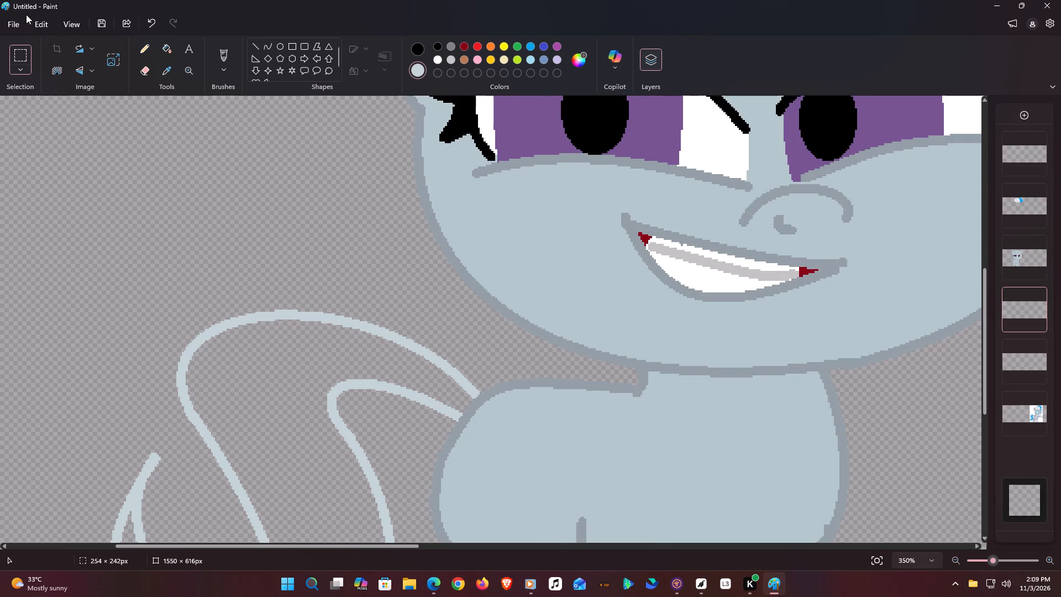
pyautogui.click(35, 28)
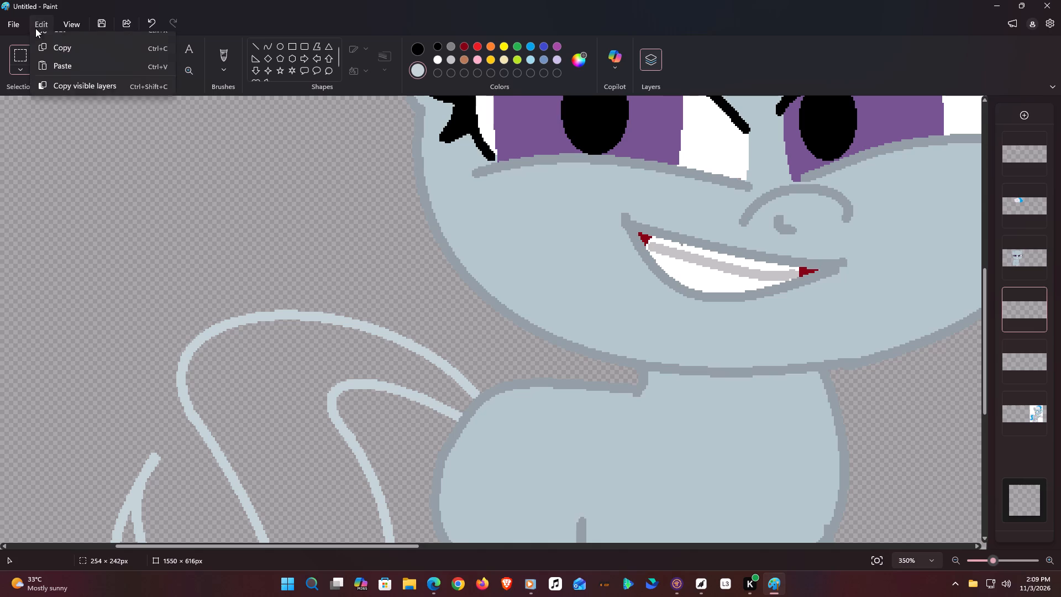
pyautogui.click(62, 75)
pyautogui.moveTo(369, 245); pyautogui.dragTo(379, 278)
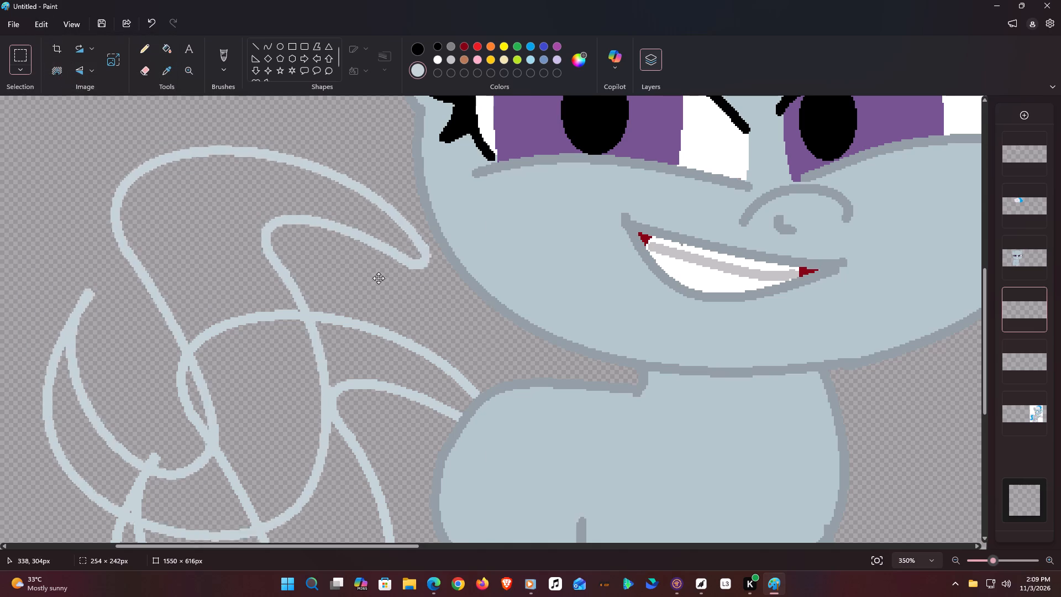
pyautogui.moveTo(379, 278); pyautogui.dragTo(435, 409)
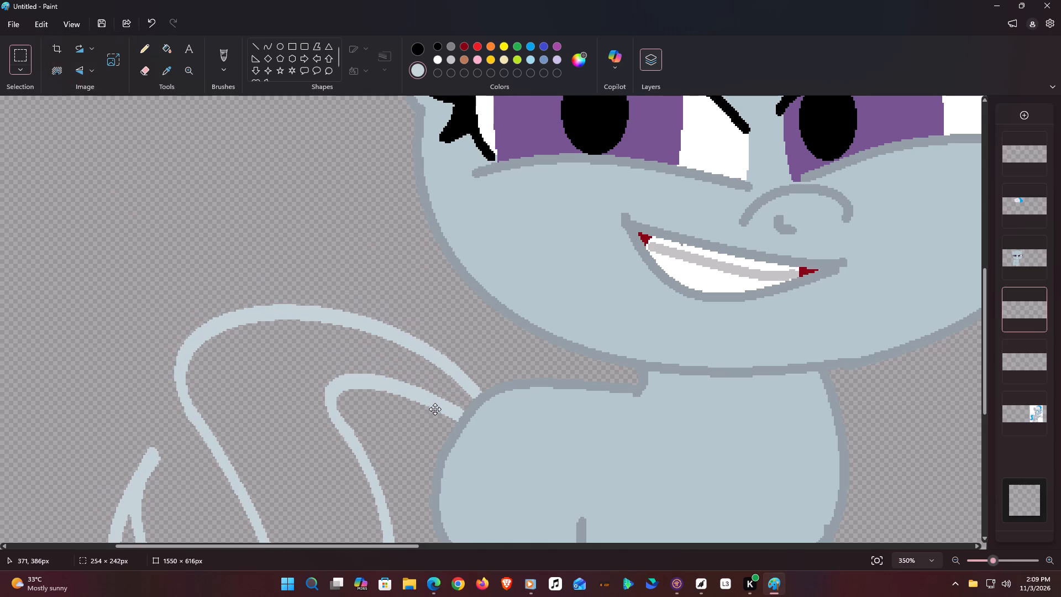
pyautogui.moveTo(435, 409); pyautogui.dragTo(437, 411)
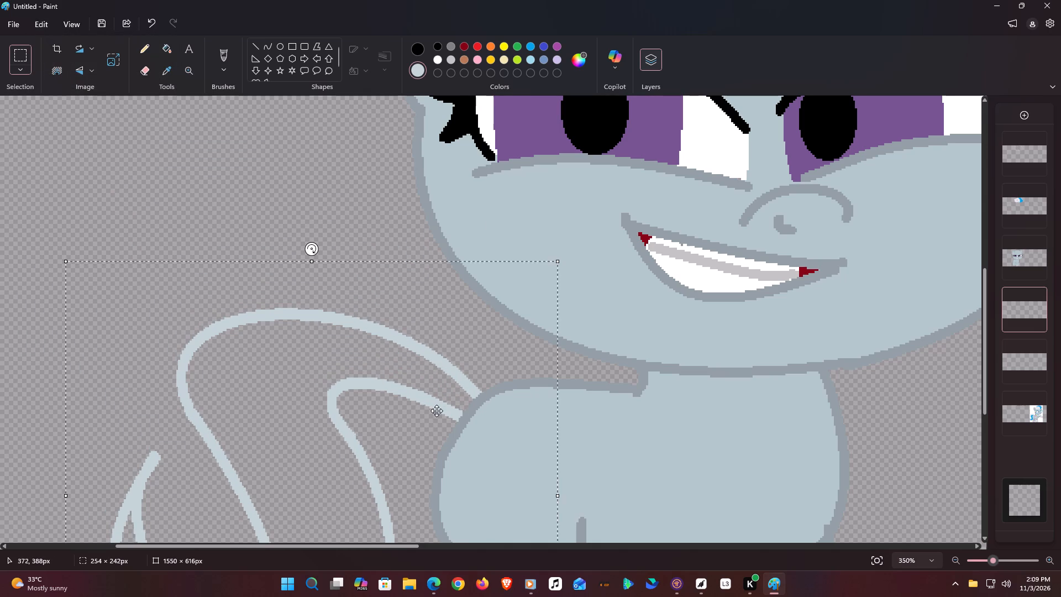
# Sample the mane's pale lavender and recolour the pasted tail outline with it using Fill.
pyautogui.click(162, 71)
pyautogui.scroll(4, 661, 226)
pyautogui.click(652, 214)
pyautogui.scroll(-4, 624, 258)
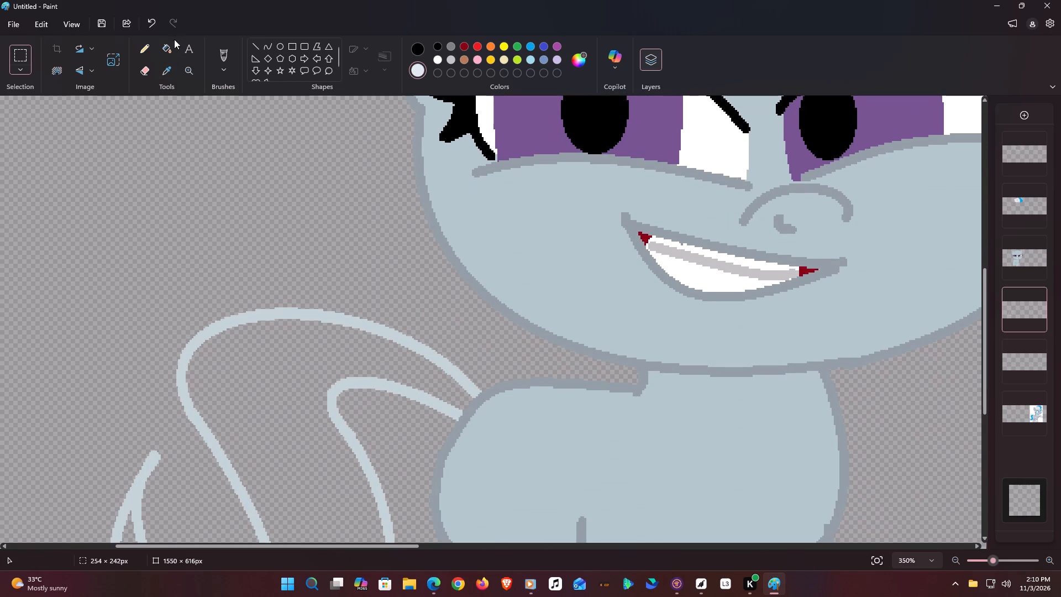
pyautogui.click(166, 47)
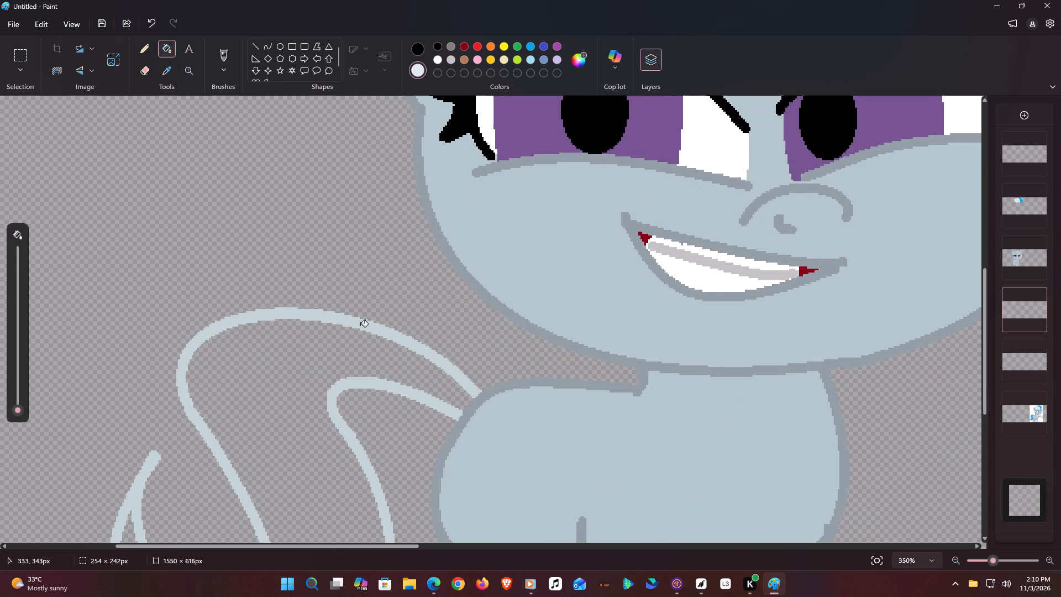
pyautogui.click(360, 327)
# Move the recoloured tail layer below the original outline's layer, and fill the tail's interior on it with pale lavender.
pyautogui.moveTo(1031, 320); pyautogui.dragTo(1032, 320)
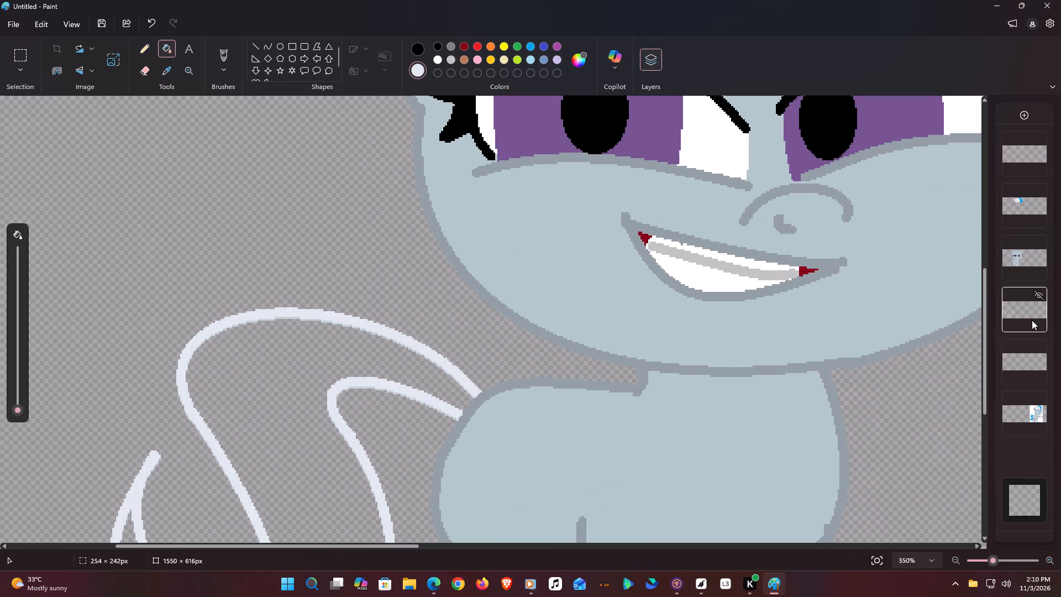
pyautogui.moveTo(1032, 320); pyautogui.dragTo(1036, 372)
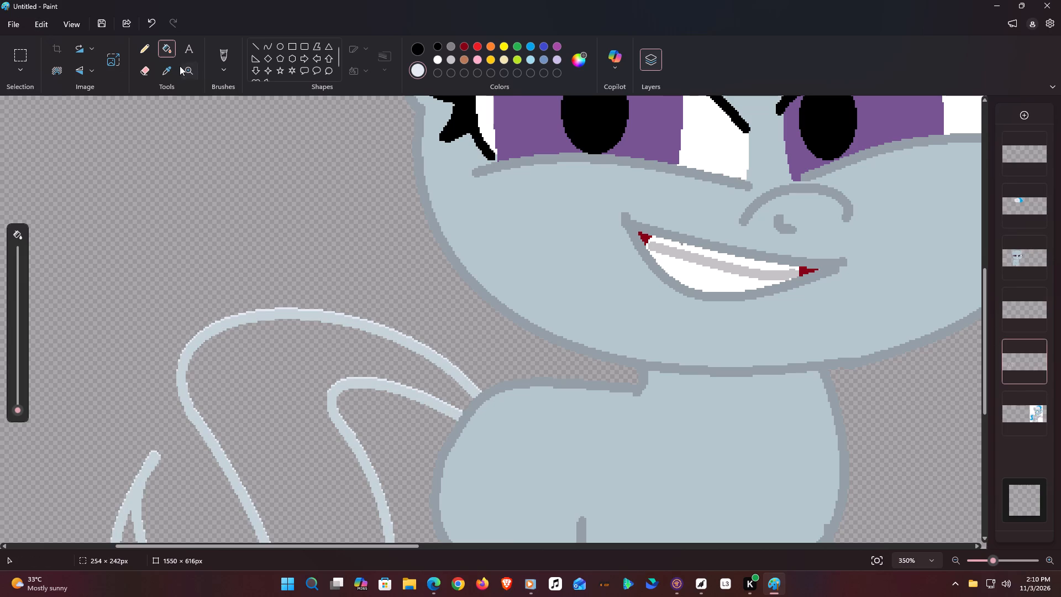
pyautogui.click(270, 369)
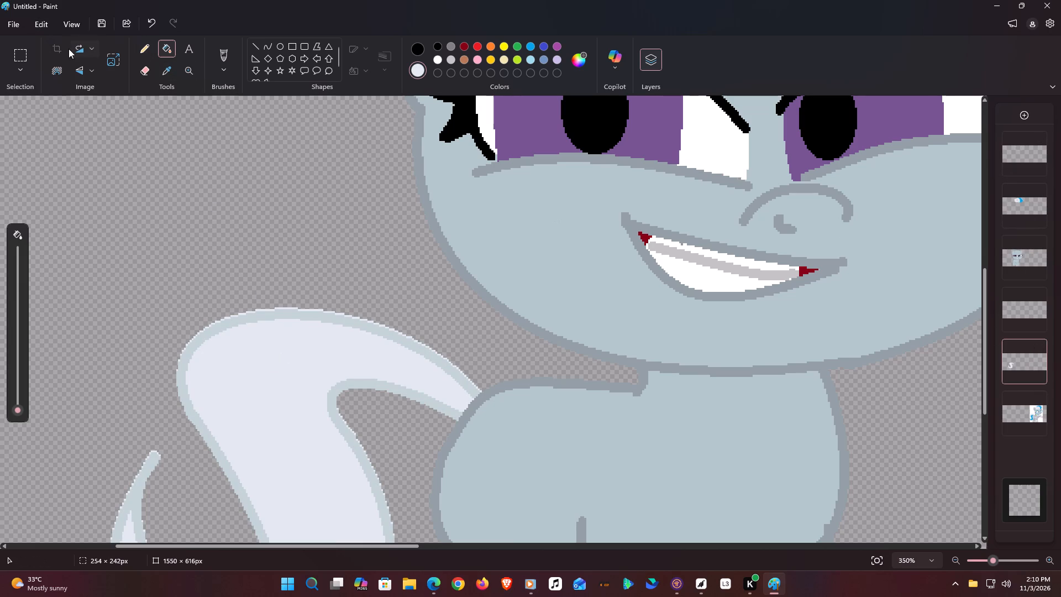
# Select the filled tail with a rectangle of about 218 × 219 px and adjust its width to about 216 px to fit the outline.
pyautogui.click(14, 53)
pyautogui.scroll(-3, 591, 106)
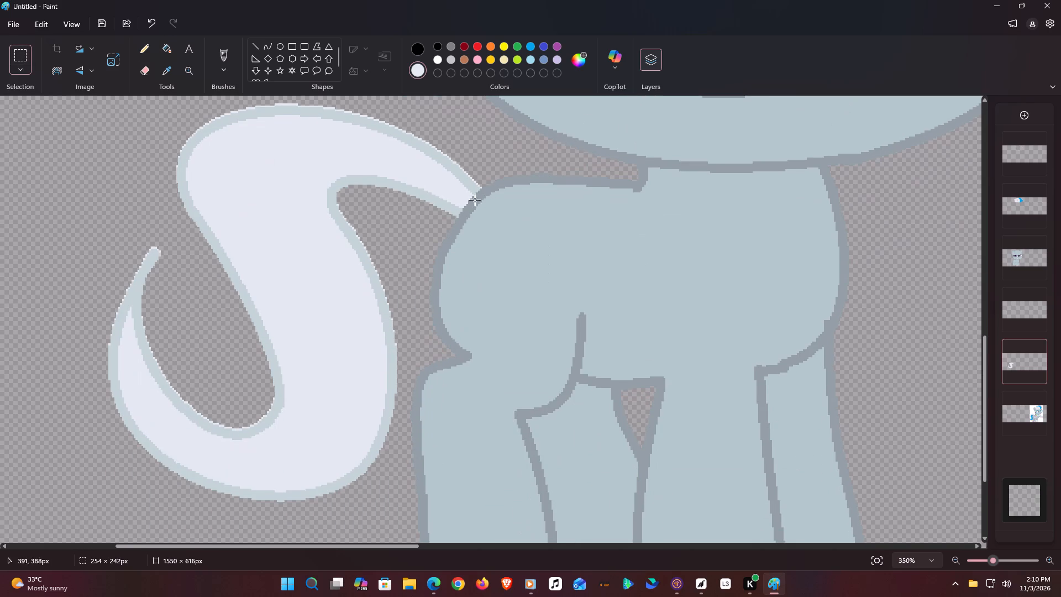
pyautogui.moveTo(495, 98); pyautogui.dragTo(73, 522)
pyautogui.click(261, 392)
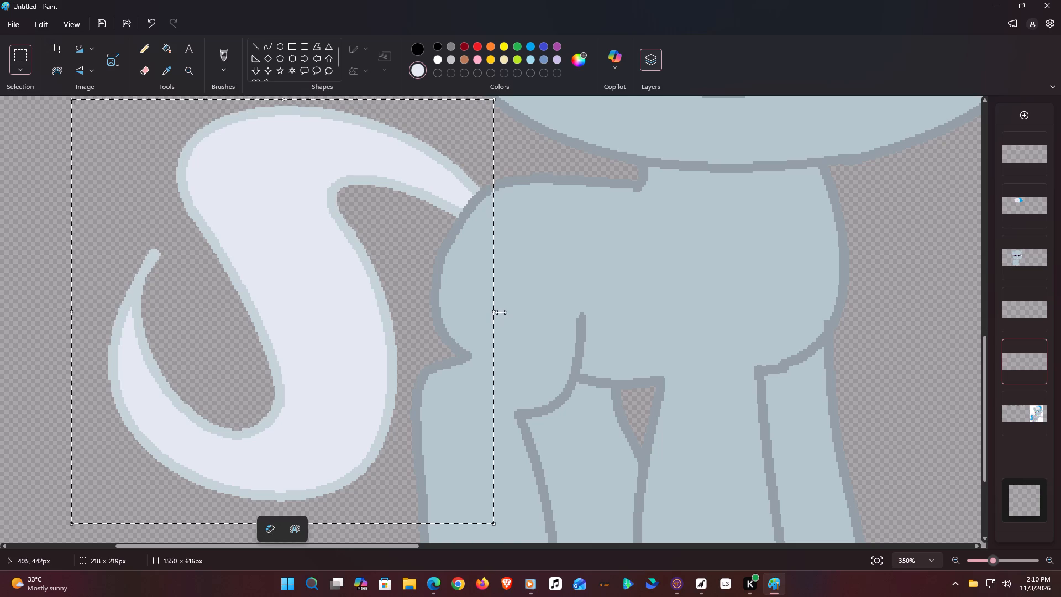
pyautogui.moveTo(501, 312); pyautogui.dragTo(487, 315)
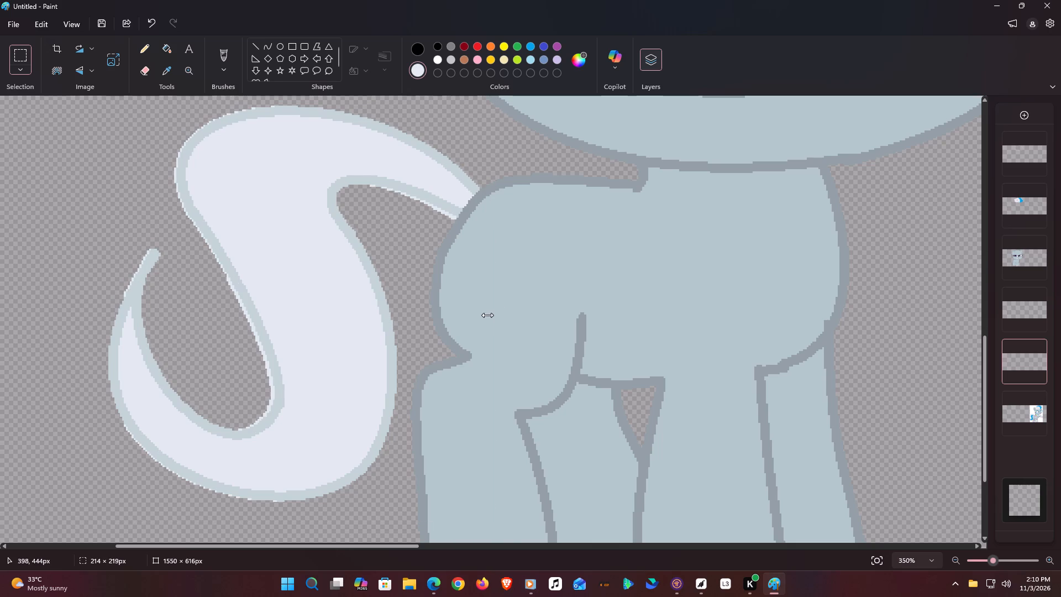
pyautogui.moveTo(487, 315); pyautogui.dragTo(488, 318)
pyautogui.click(72, 313)
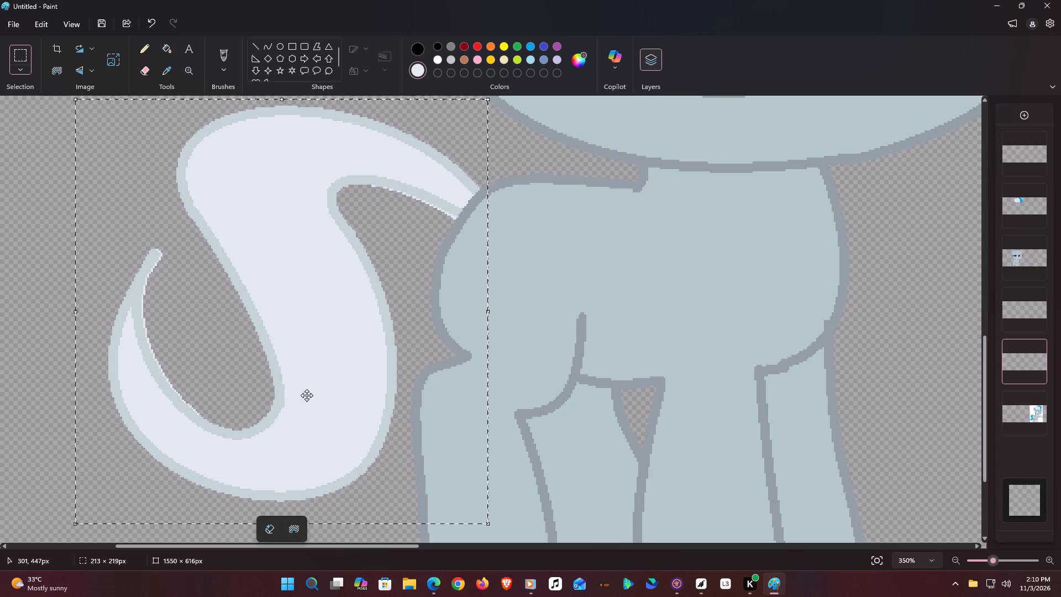
pyautogui.scroll(2, 313, 373)
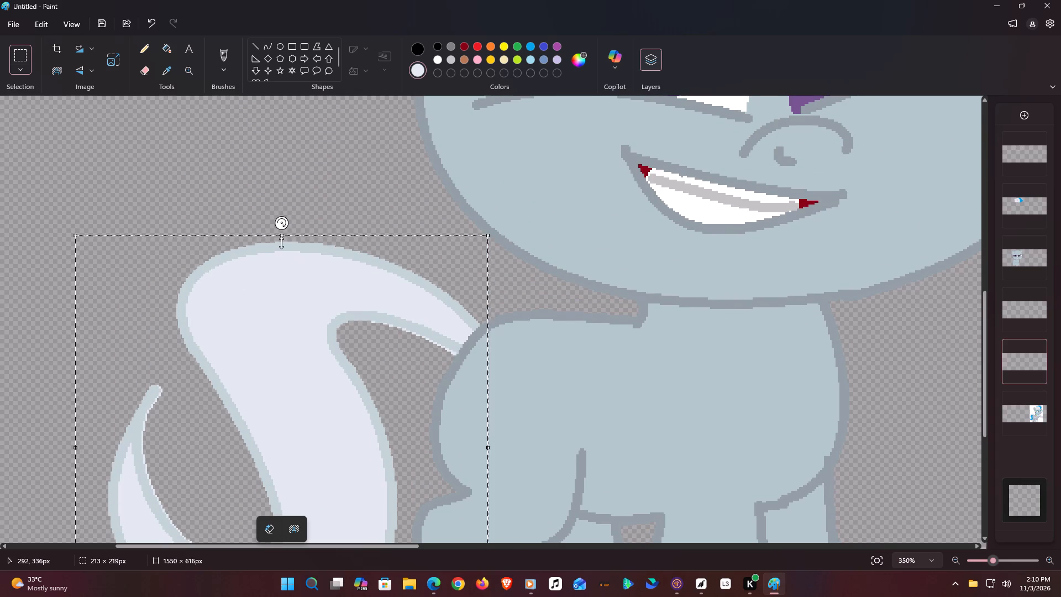
pyautogui.click(282, 243)
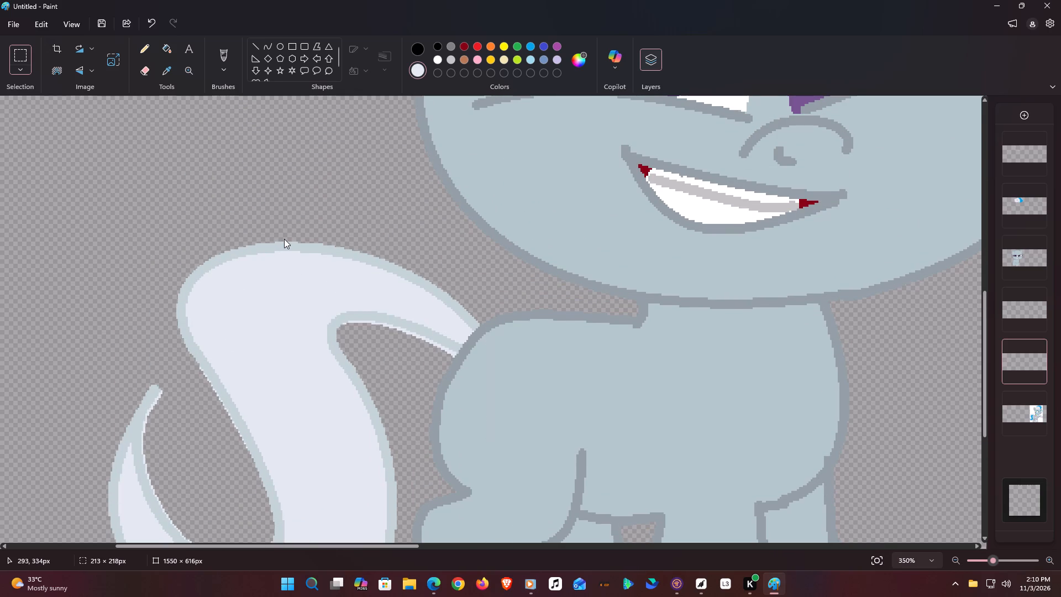
pyautogui.click(283, 235)
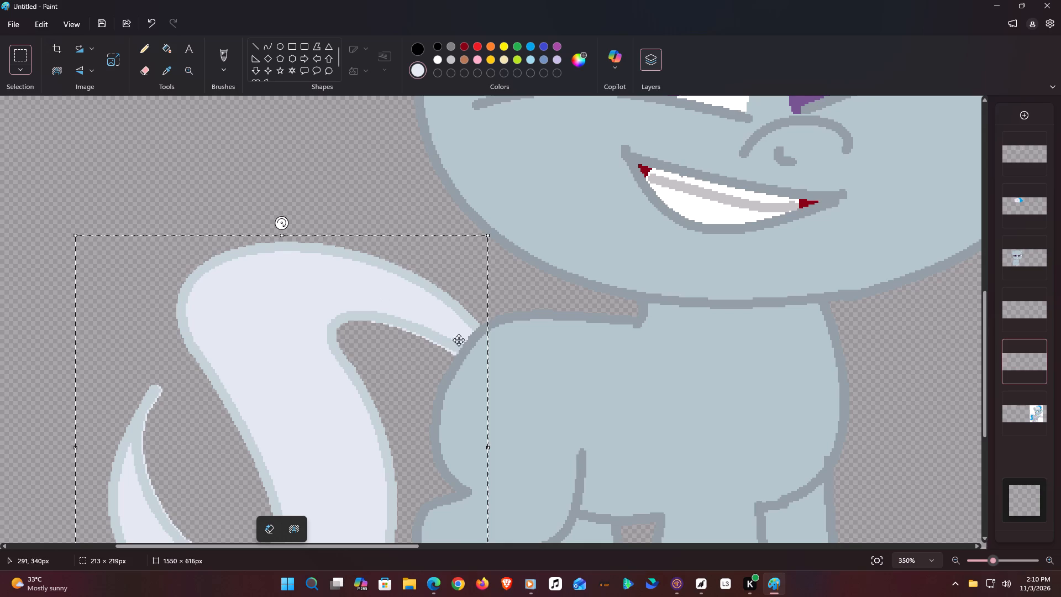
pyautogui.scroll(-1, 493, 393)
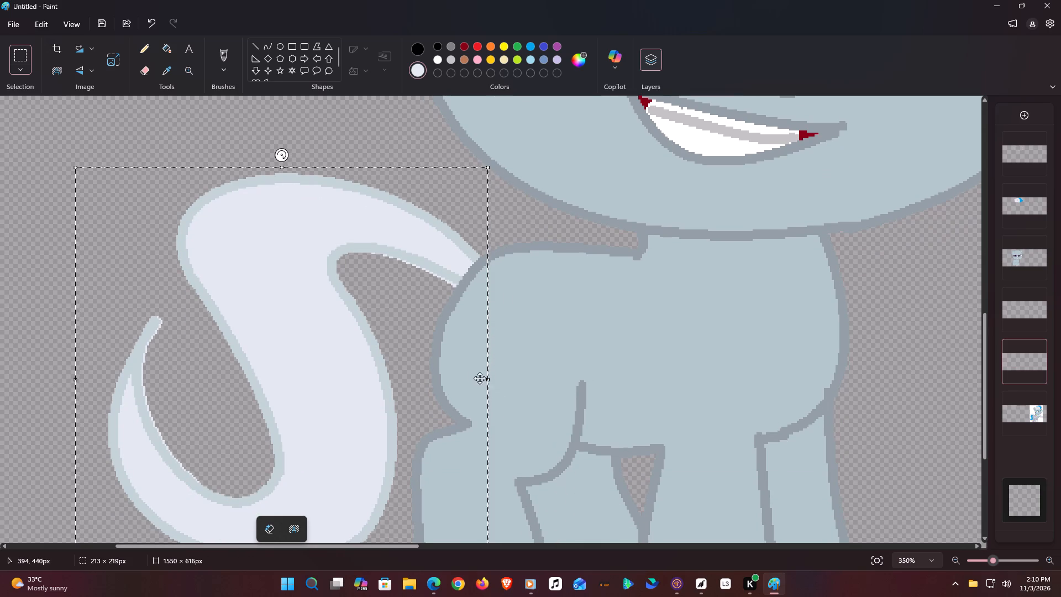
pyautogui.click(493, 380)
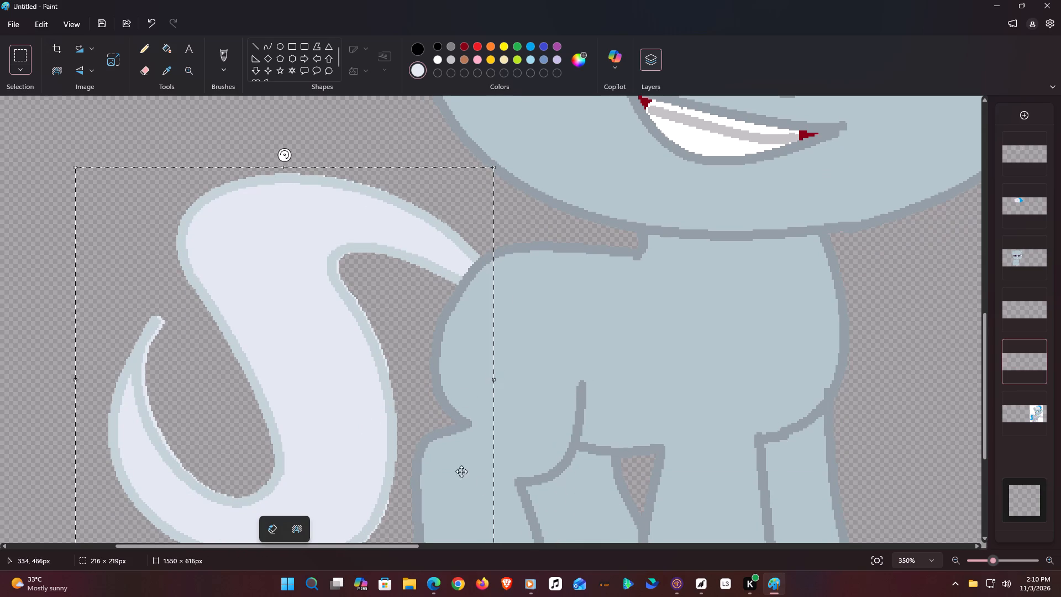
# Switch to Windows Media Player, skip from Boombastic to the next track, play it, and return to Paint.
pyautogui.click(534, 580)
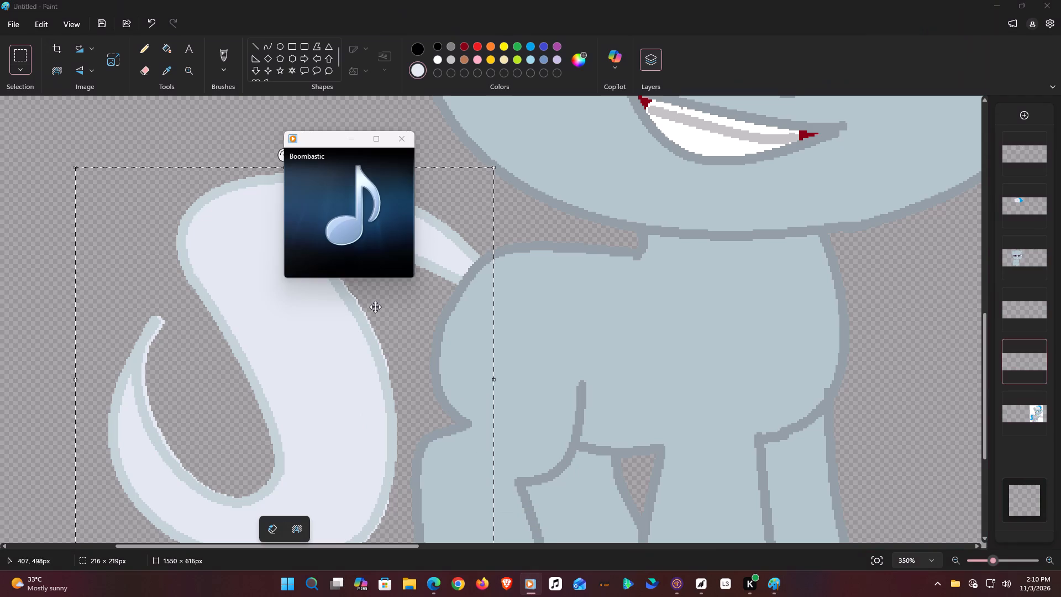
pyautogui.click(345, 263)
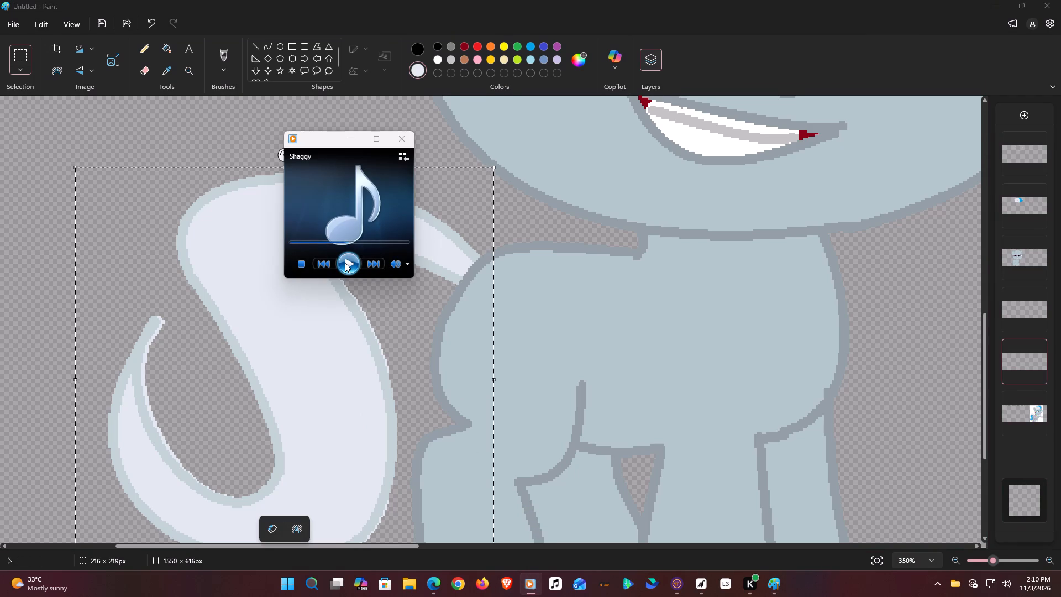
pyautogui.click(376, 261)
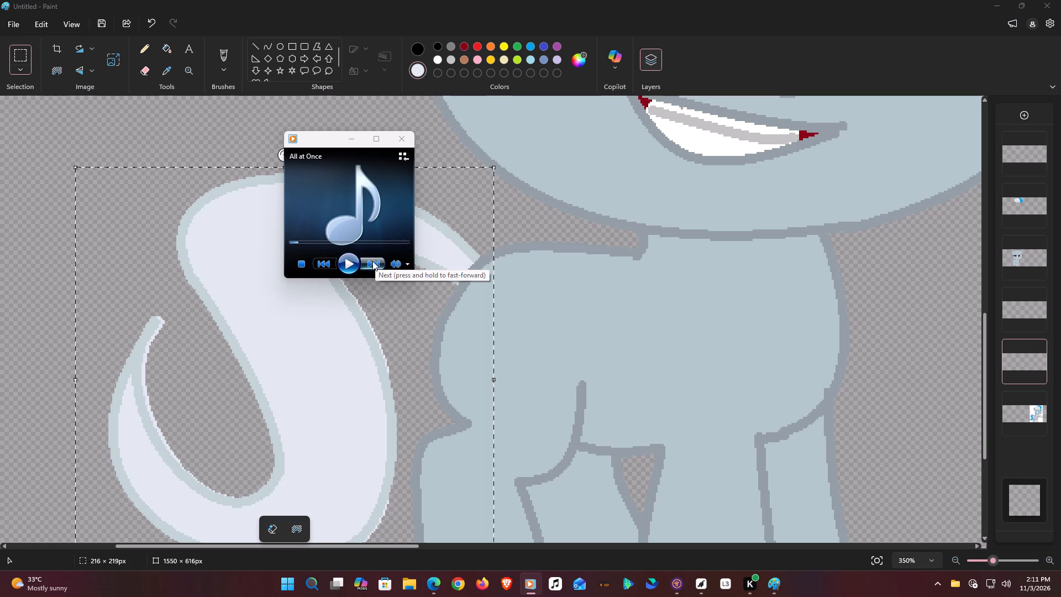
pyautogui.click(348, 259)
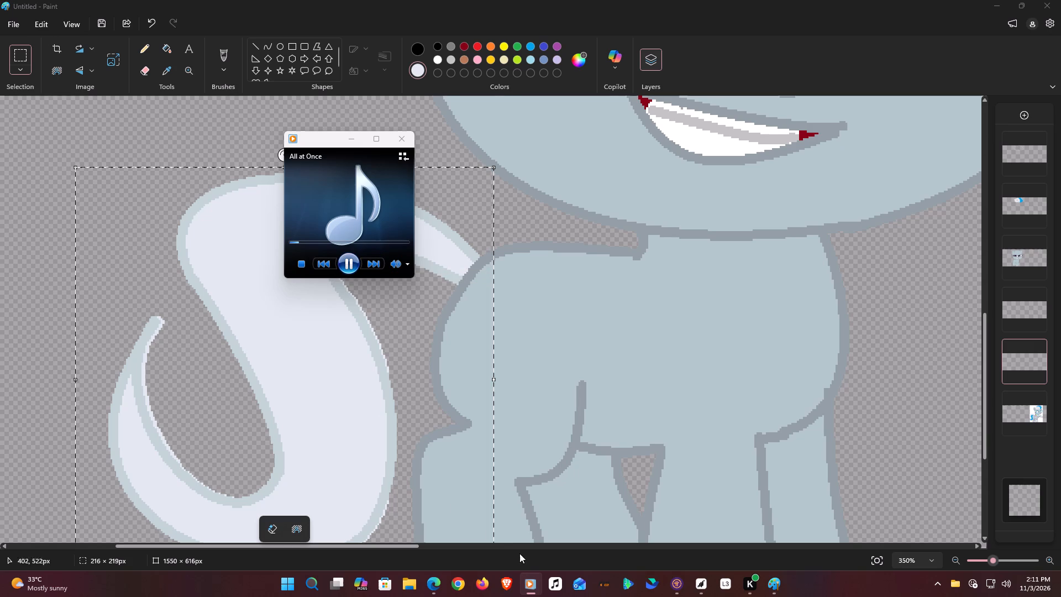
pyautogui.click(533, 581)
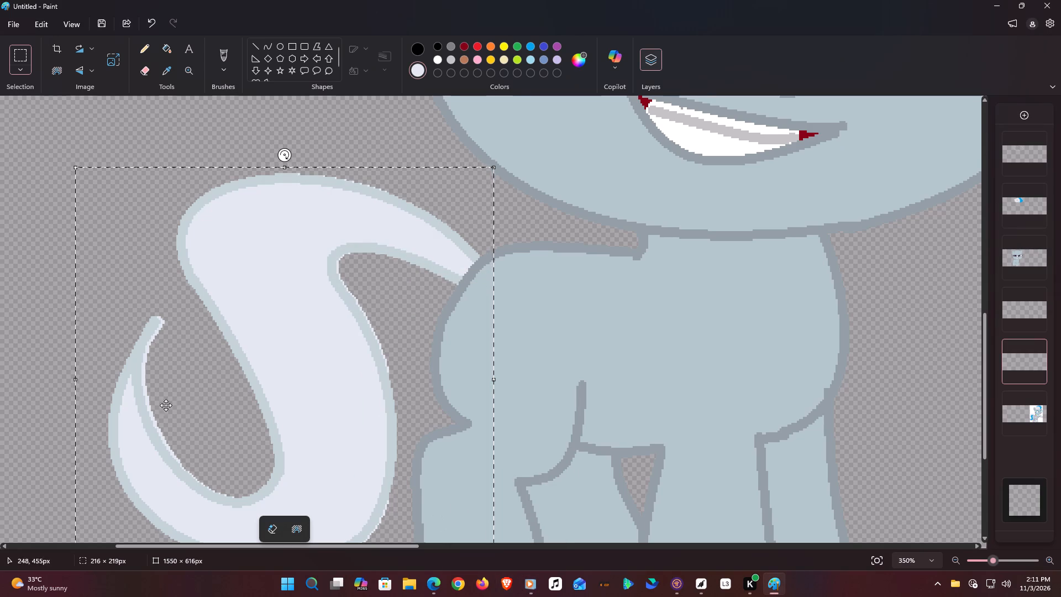
# Stretch the selected tail fill outward on the tail-tip side to a width of about 218 px.
pyautogui.click(77, 382)
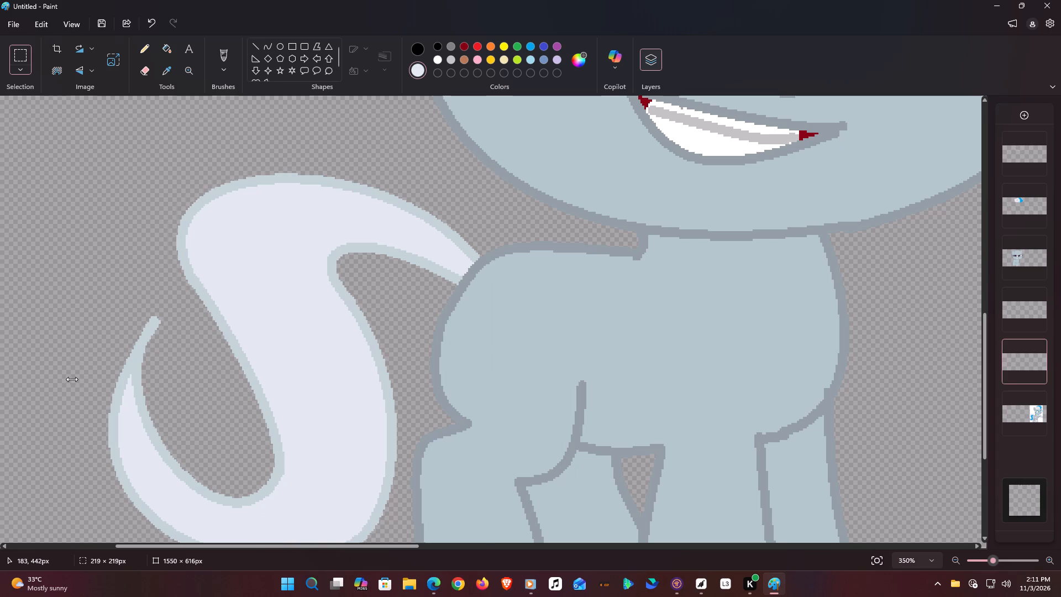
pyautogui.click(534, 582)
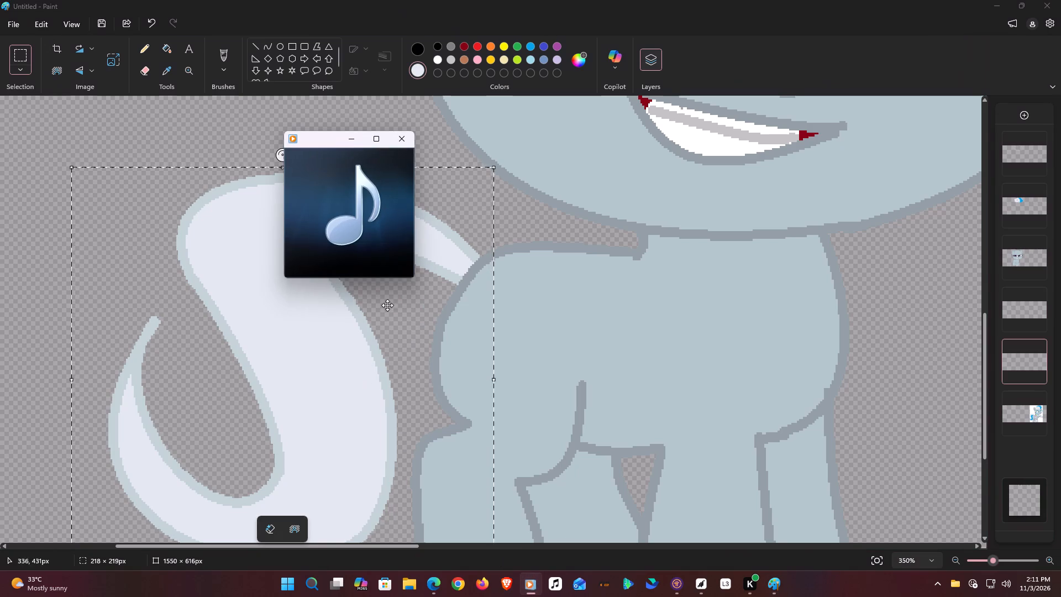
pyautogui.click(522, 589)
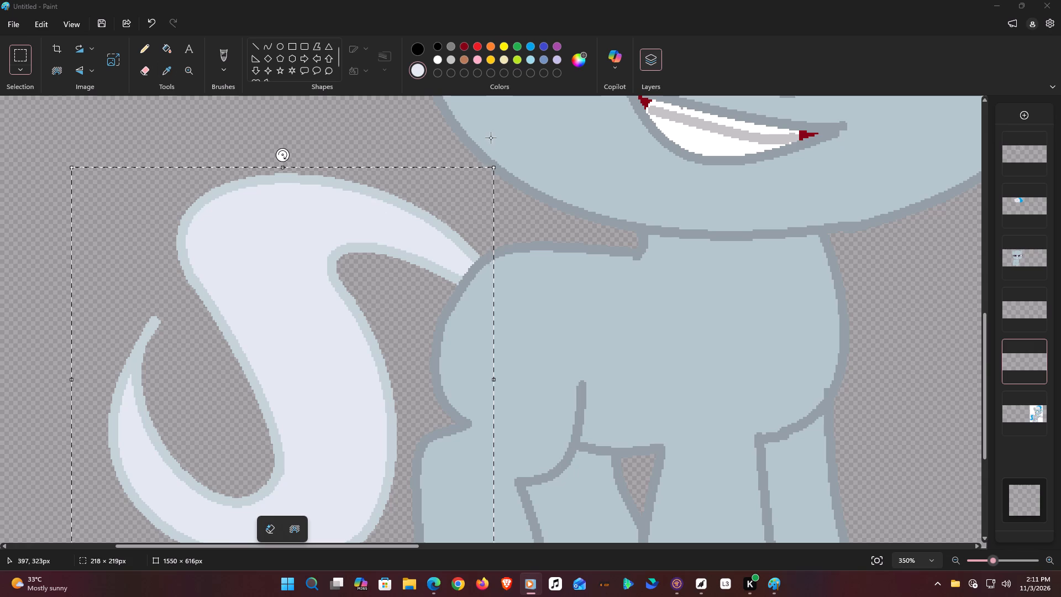
# Deselect the tail and sample the bright blue from the pony's mane as the active colour.
pyautogui.click(266, 46)
pyautogui.click(153, 65)
pyautogui.click(164, 66)
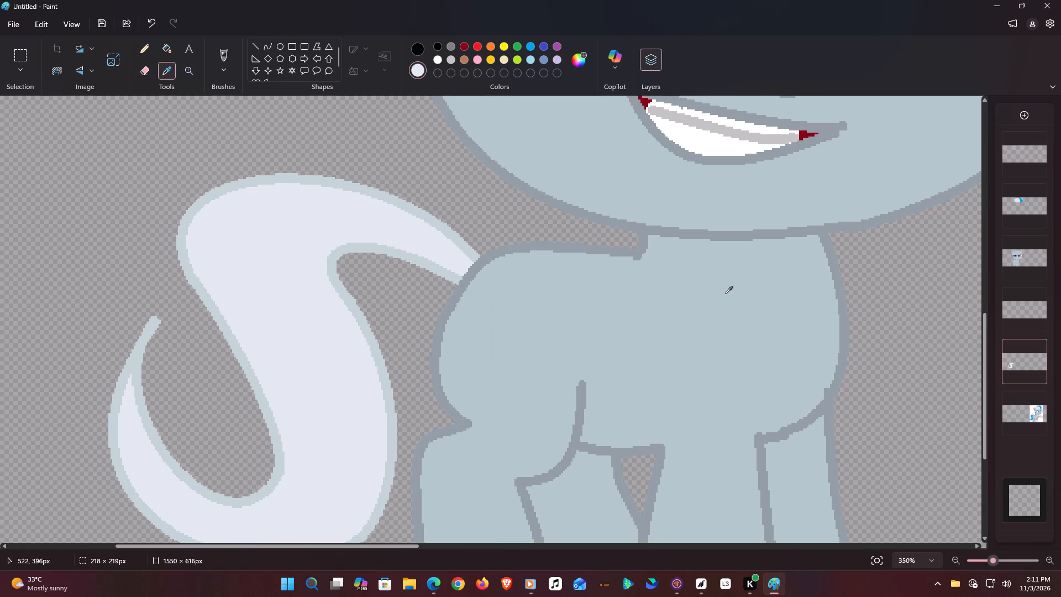
pyautogui.scroll(6, 725, 294)
pyautogui.scroll(3, 765, 242)
pyautogui.click(939, 360)
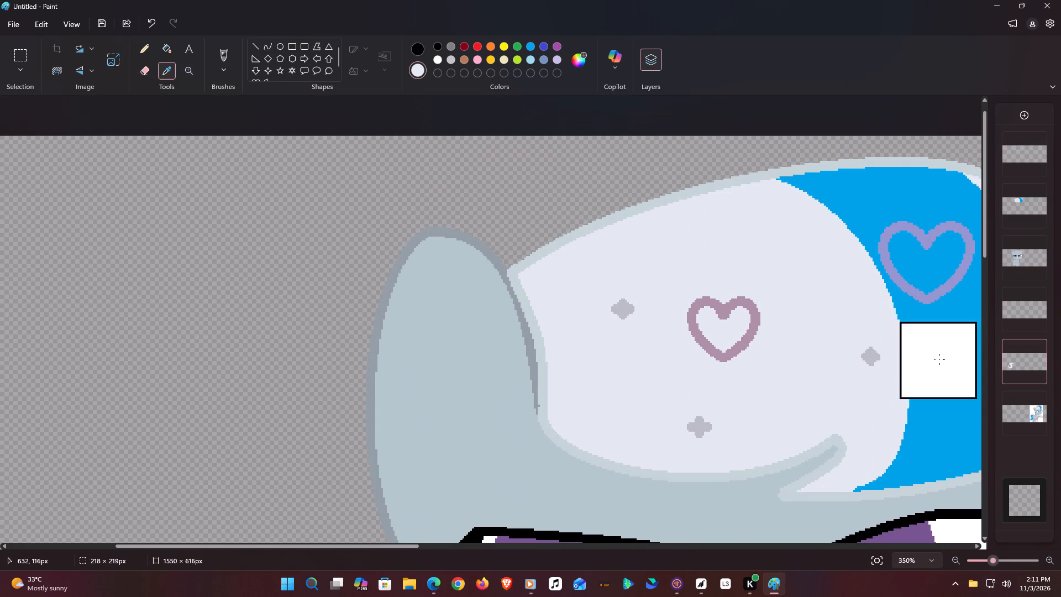
# With the Curve tool, draw a bright blue line of about 66 × 36 px inside the tail, starting where it meets the body.
pyautogui.scroll(-4, 929, 342)
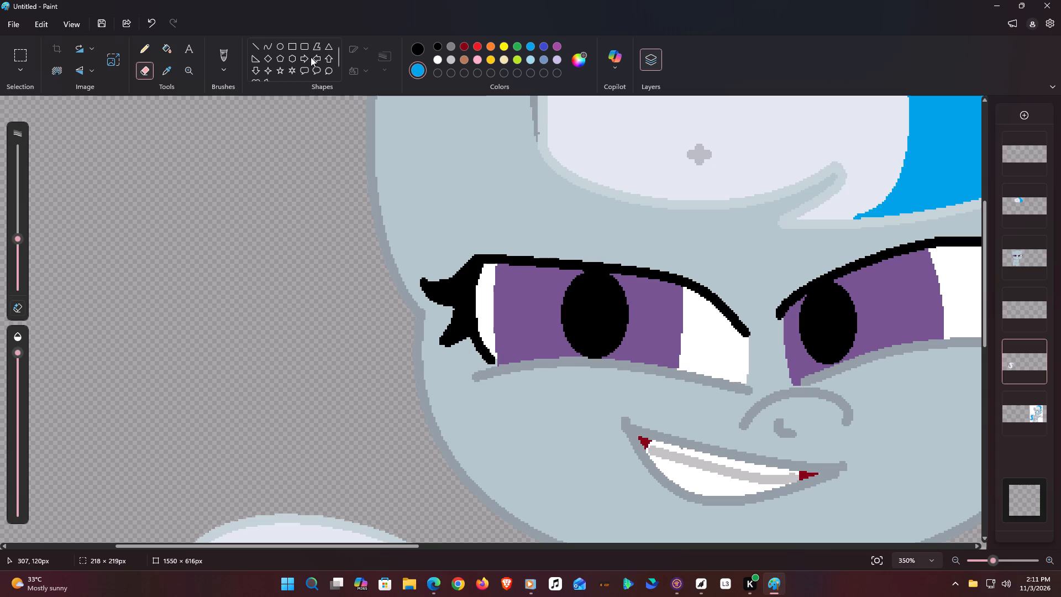
pyautogui.click(266, 41)
pyautogui.scroll(-7, 389, 256)
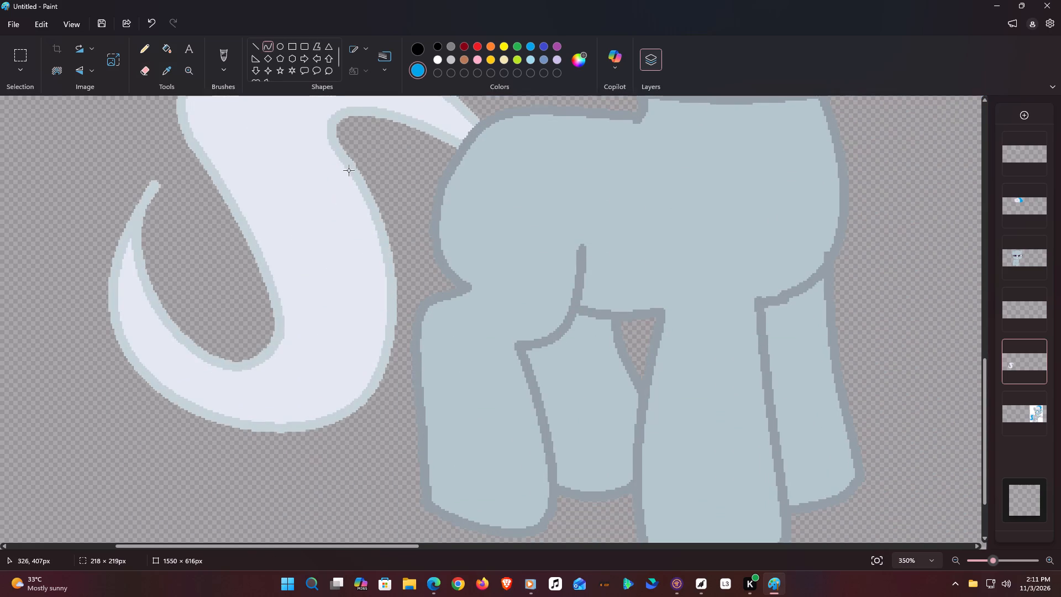
pyautogui.scroll(2, 349, 170)
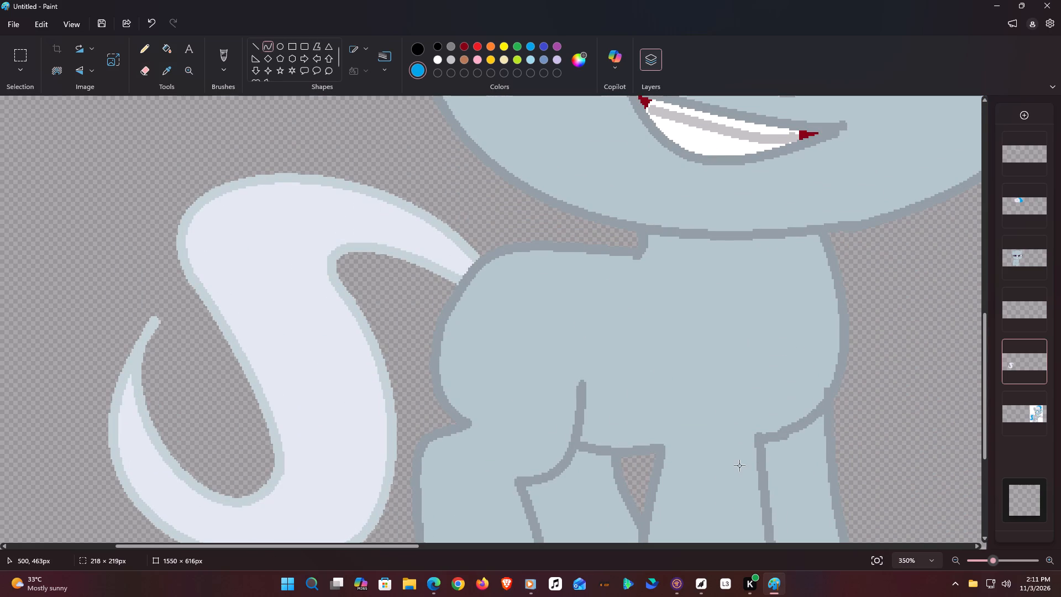
pyautogui.moveTo(1001, 557); pyautogui.dragTo(973, 556)
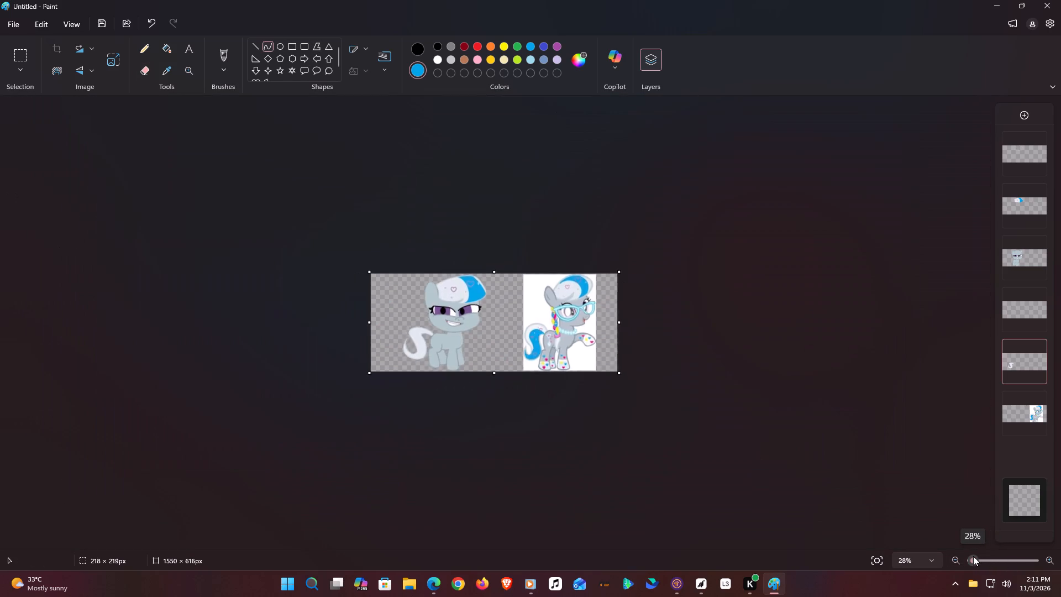
pyautogui.moveTo(973, 556); pyautogui.dragTo(980, 563)
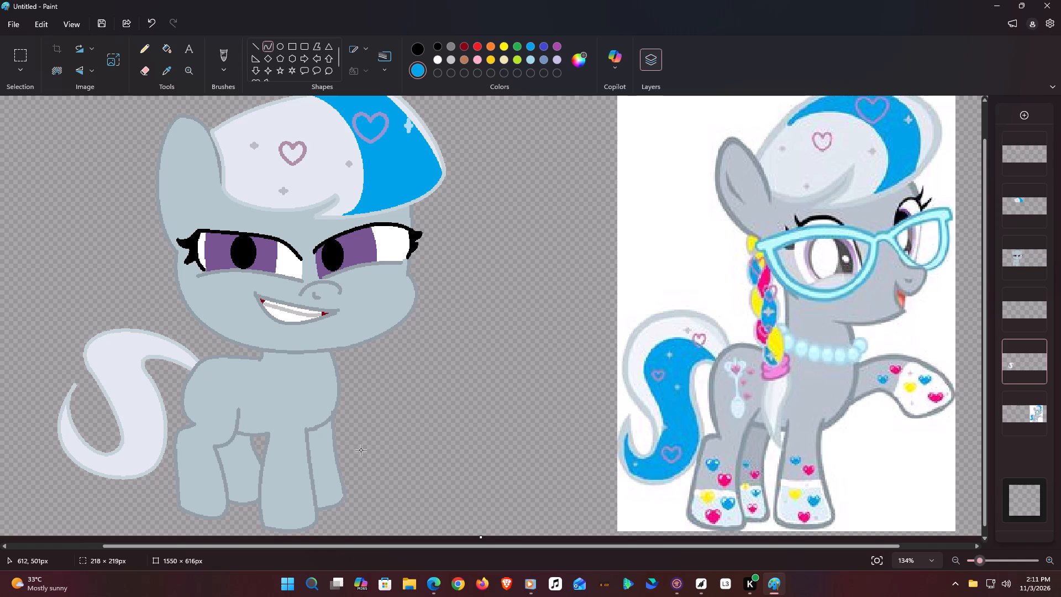
pyautogui.moveTo(196, 370); pyautogui.dragTo(166, 352)
pyautogui.moveTo(166, 352); pyautogui.dragTo(145, 341)
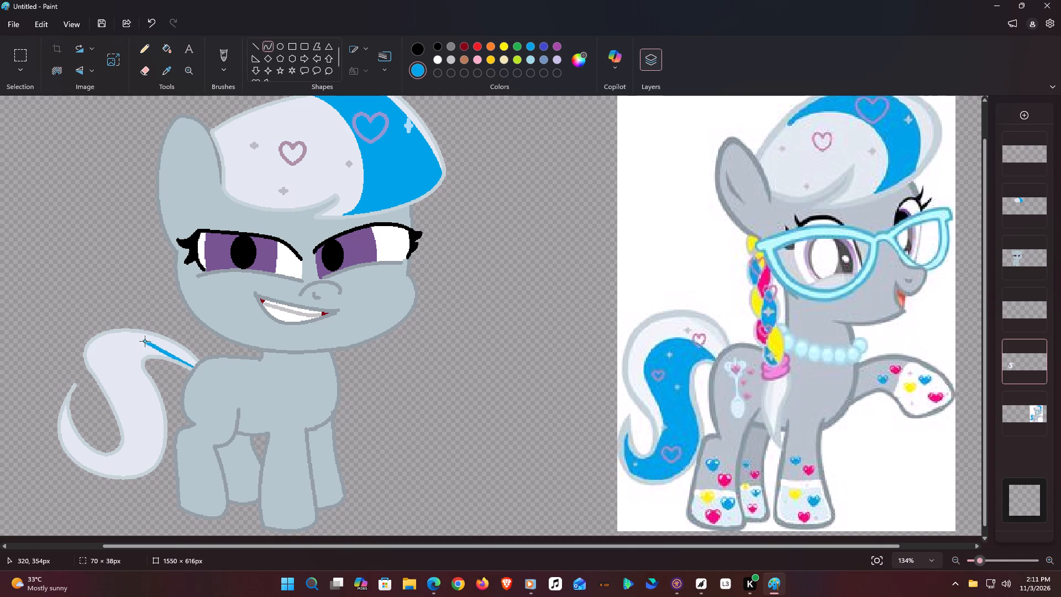
pyautogui.moveTo(145, 341); pyautogui.dragTo(147, 343)
pyautogui.moveTo(982, 563); pyautogui.dragTo(986, 567)
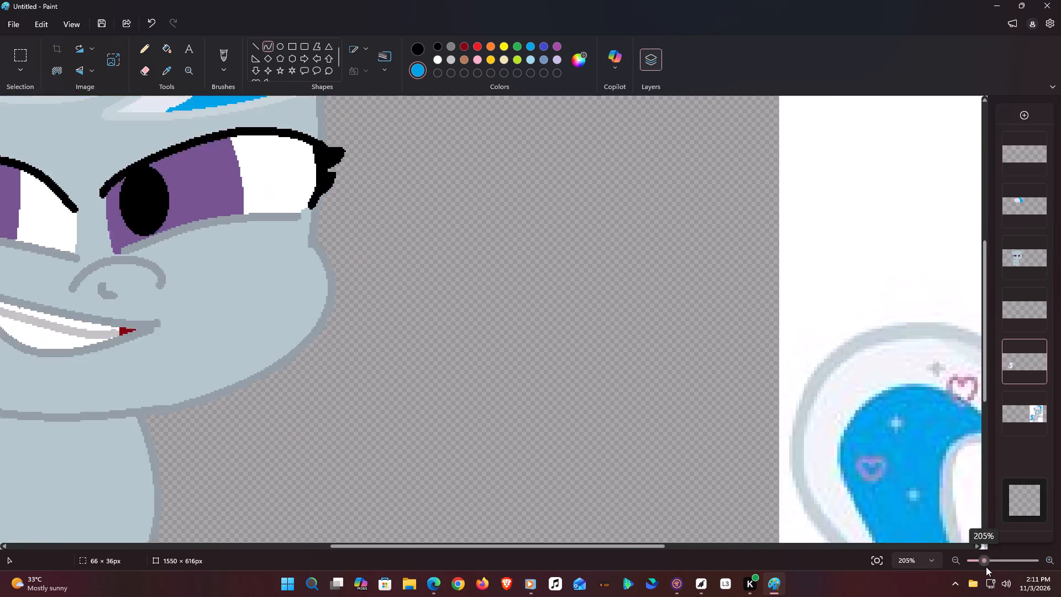
pyautogui.moveTo(986, 567); pyautogui.dragTo(983, 568)
pyautogui.moveTo(306, 543); pyautogui.dragTo(222, 551)
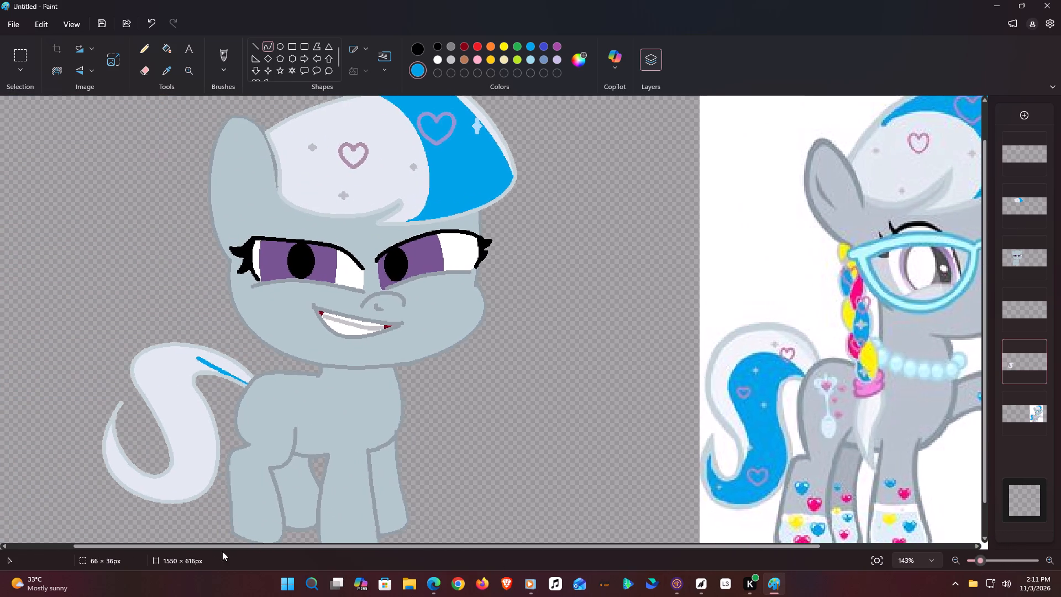
pyautogui.moveTo(222, 551); pyautogui.dragTo(160, 570)
pyautogui.moveTo(982, 562); pyautogui.dragTo(988, 564)
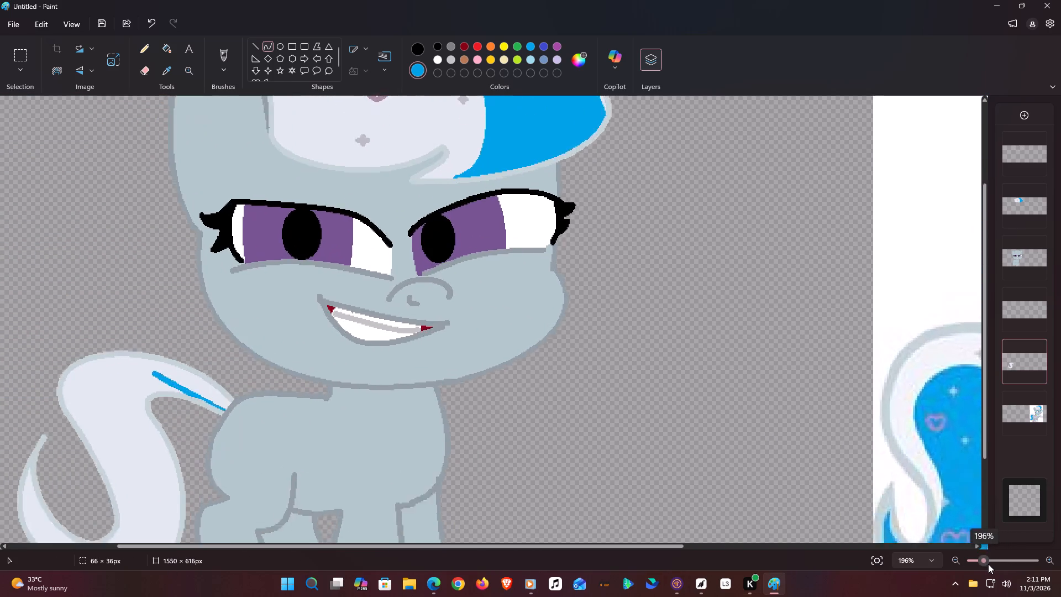
pyautogui.moveTo(988, 564); pyautogui.dragTo(991, 566)
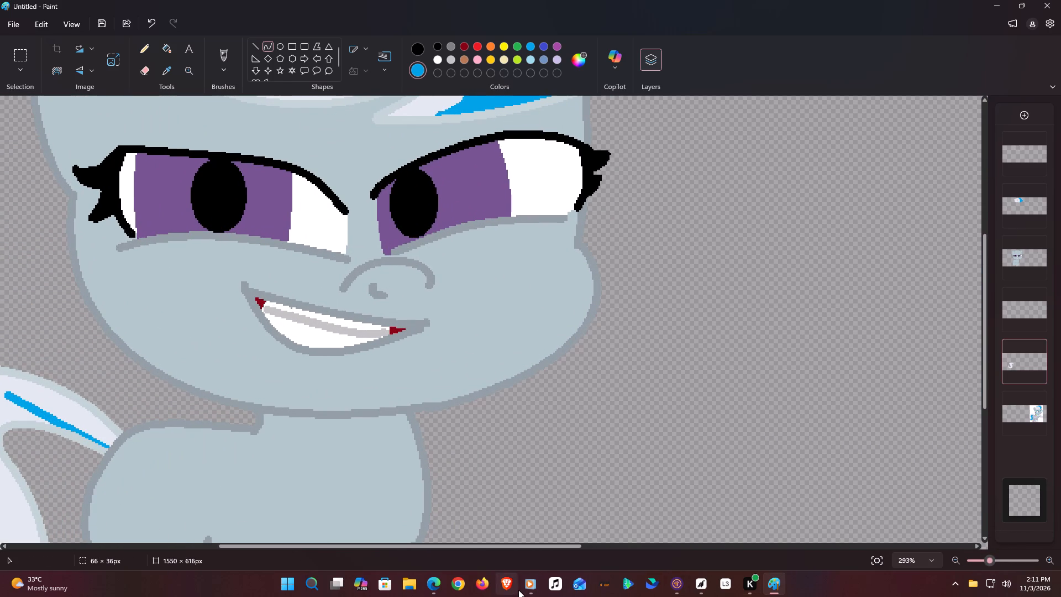
# Switch to Windows Media Player, pause the music, and return to Paint.
pyautogui.click(522, 589)
pyautogui.click(346, 255)
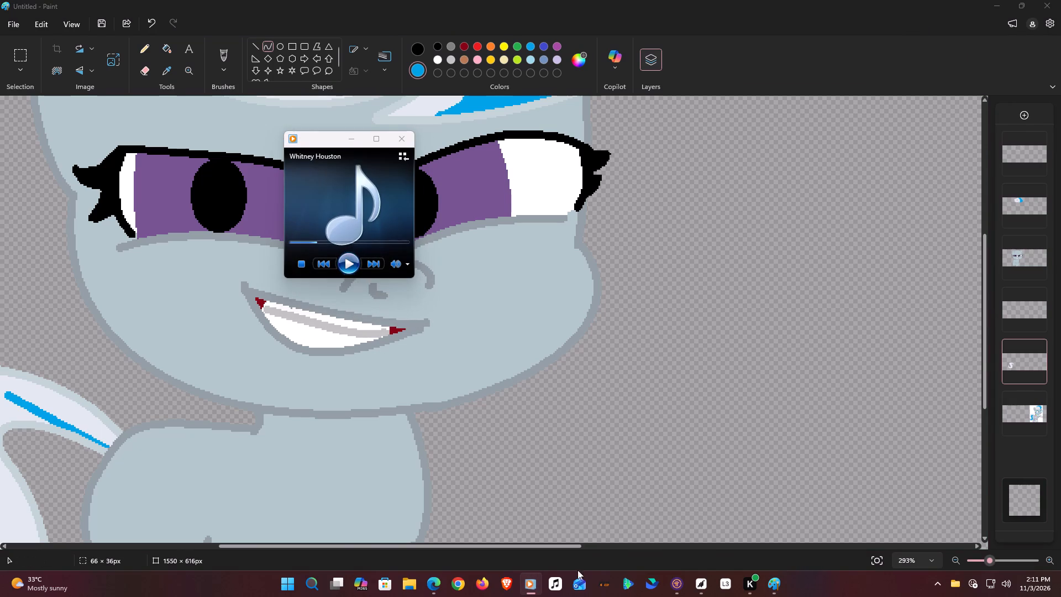
pyautogui.click(533, 584)
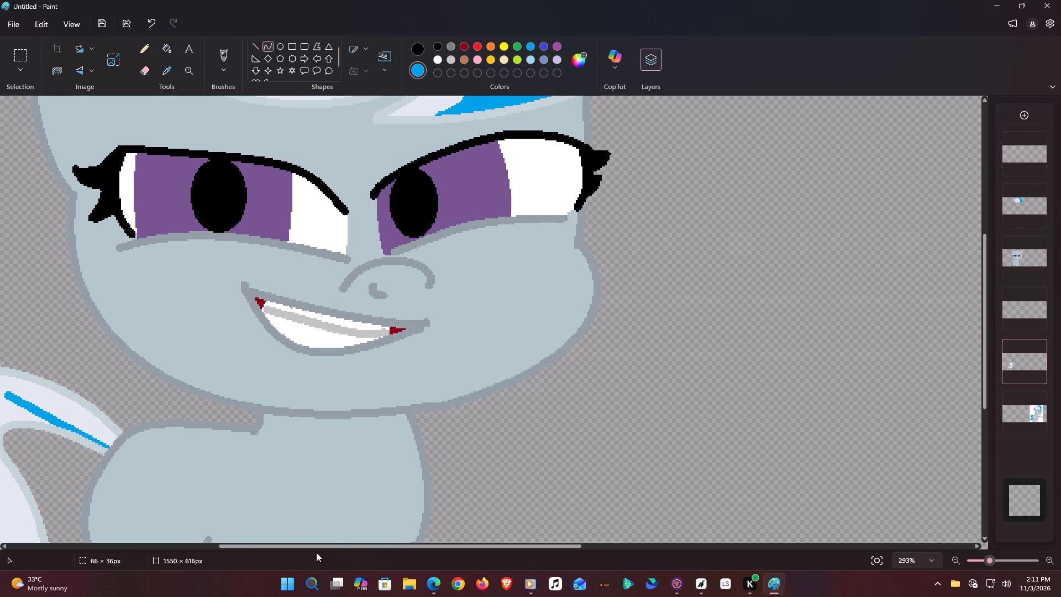
# Bend the blue line upward so it arches along the tail's upper edge, about 66 × 38 px.
pyautogui.moveTo(314, 547); pyautogui.dragTo(176, 553)
pyautogui.moveTo(417, 409); pyautogui.dragTo(421, 405)
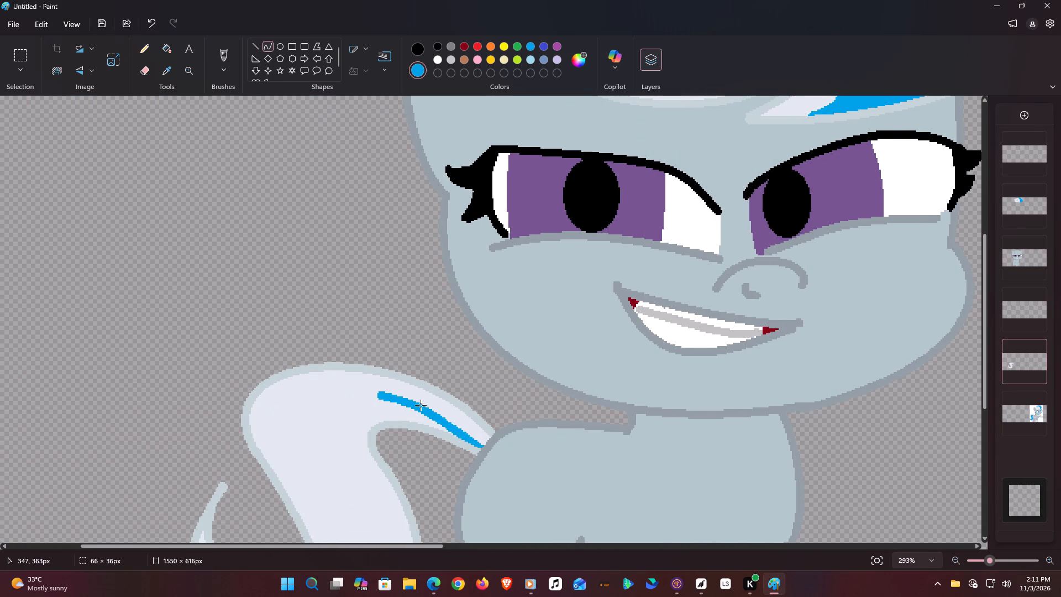
pyautogui.moveTo(421, 405); pyautogui.dragTo(429, 393)
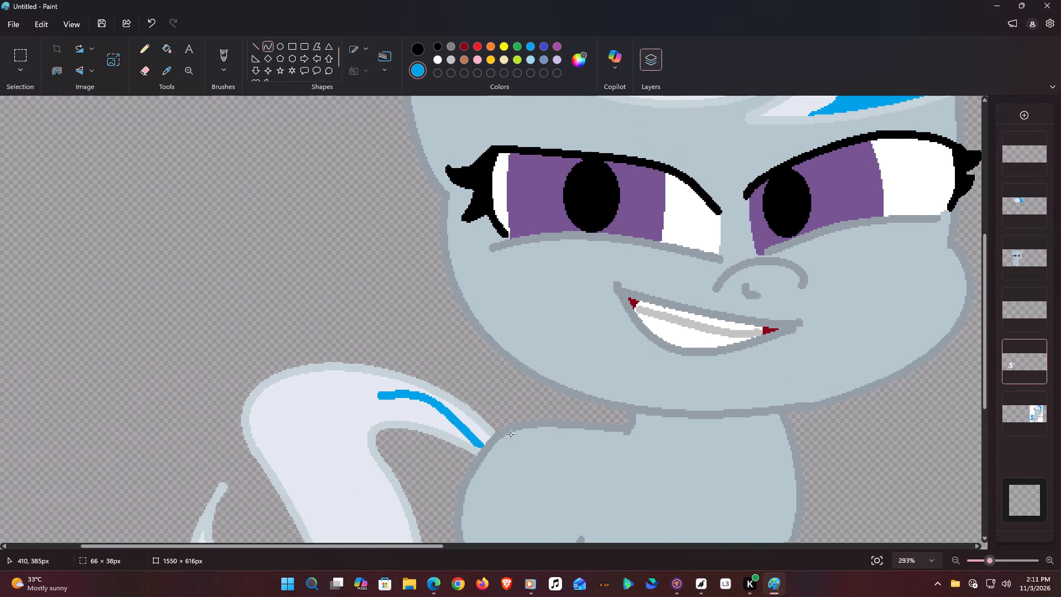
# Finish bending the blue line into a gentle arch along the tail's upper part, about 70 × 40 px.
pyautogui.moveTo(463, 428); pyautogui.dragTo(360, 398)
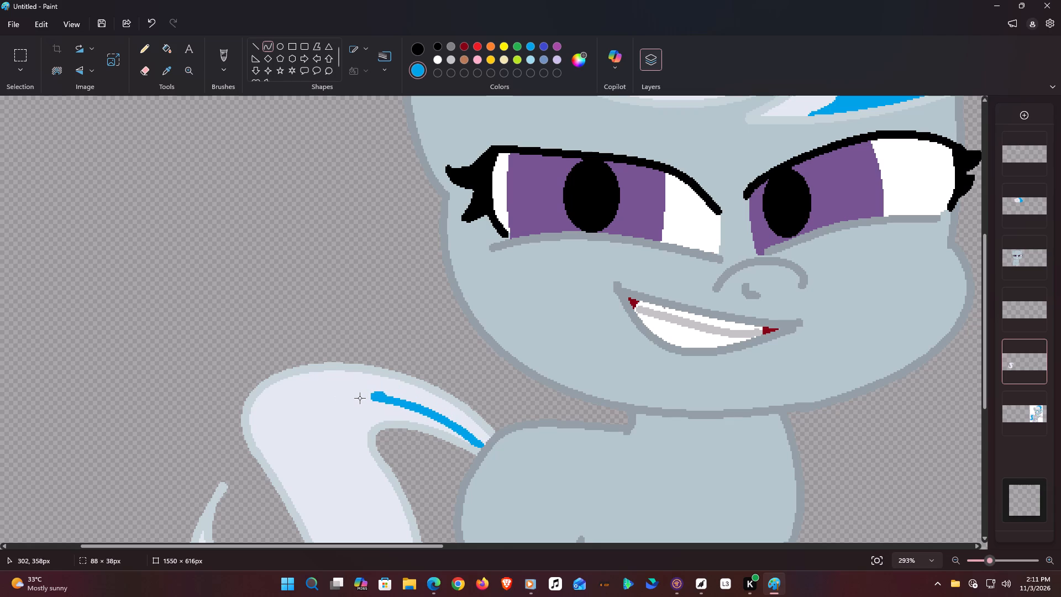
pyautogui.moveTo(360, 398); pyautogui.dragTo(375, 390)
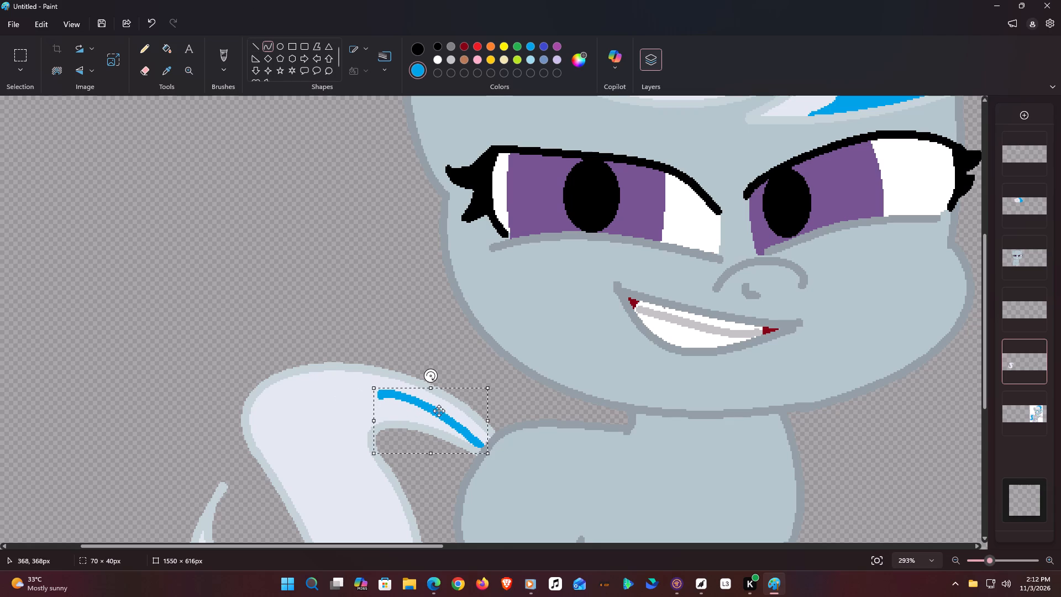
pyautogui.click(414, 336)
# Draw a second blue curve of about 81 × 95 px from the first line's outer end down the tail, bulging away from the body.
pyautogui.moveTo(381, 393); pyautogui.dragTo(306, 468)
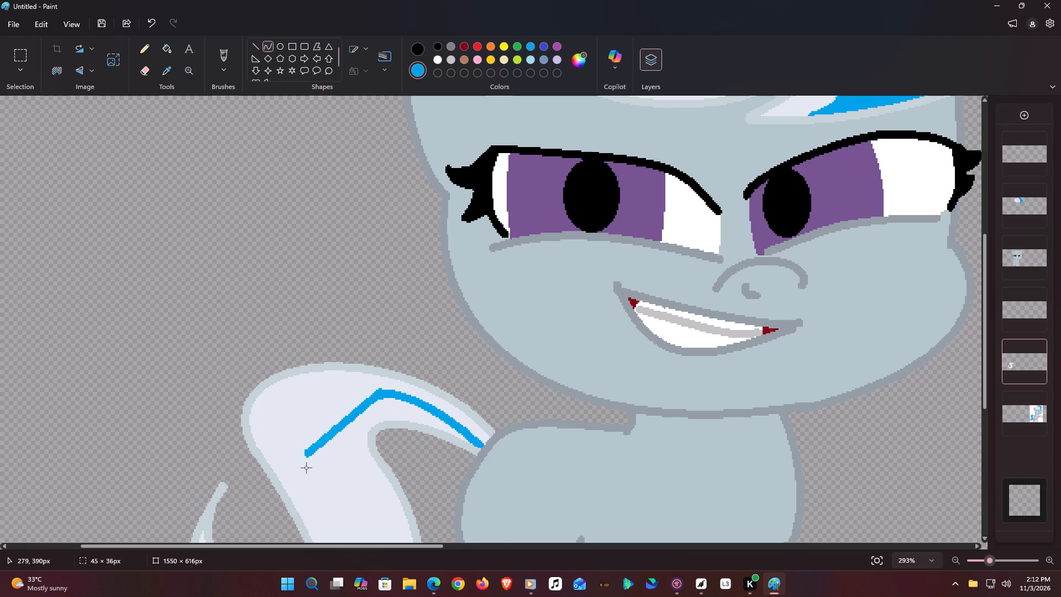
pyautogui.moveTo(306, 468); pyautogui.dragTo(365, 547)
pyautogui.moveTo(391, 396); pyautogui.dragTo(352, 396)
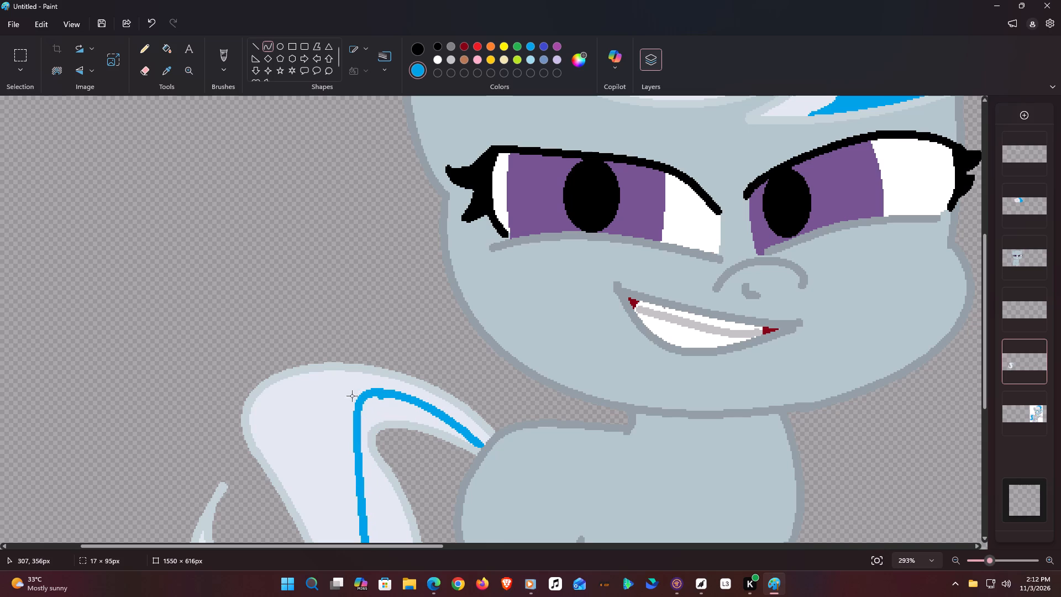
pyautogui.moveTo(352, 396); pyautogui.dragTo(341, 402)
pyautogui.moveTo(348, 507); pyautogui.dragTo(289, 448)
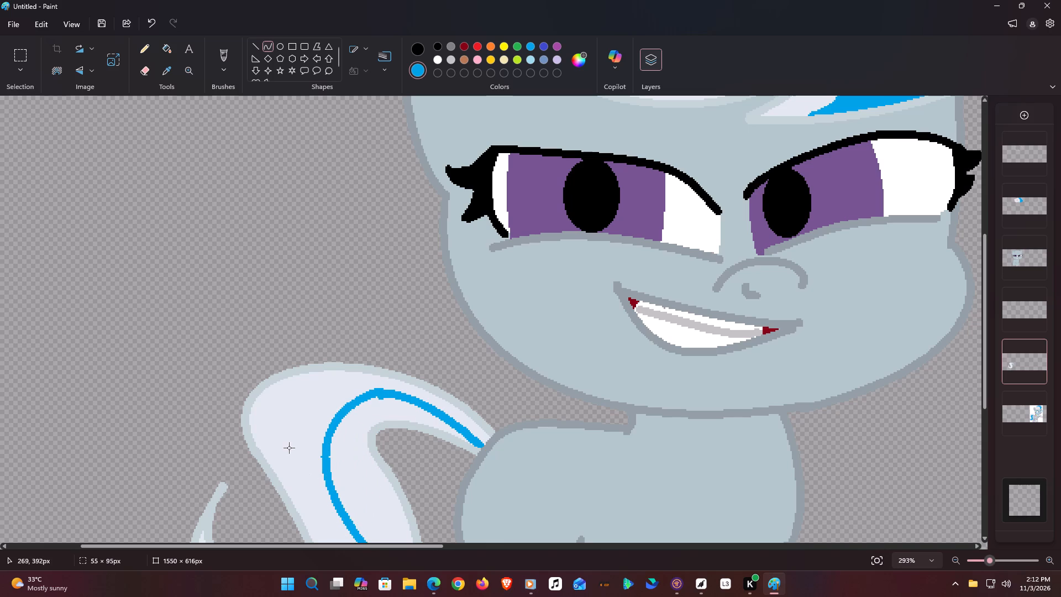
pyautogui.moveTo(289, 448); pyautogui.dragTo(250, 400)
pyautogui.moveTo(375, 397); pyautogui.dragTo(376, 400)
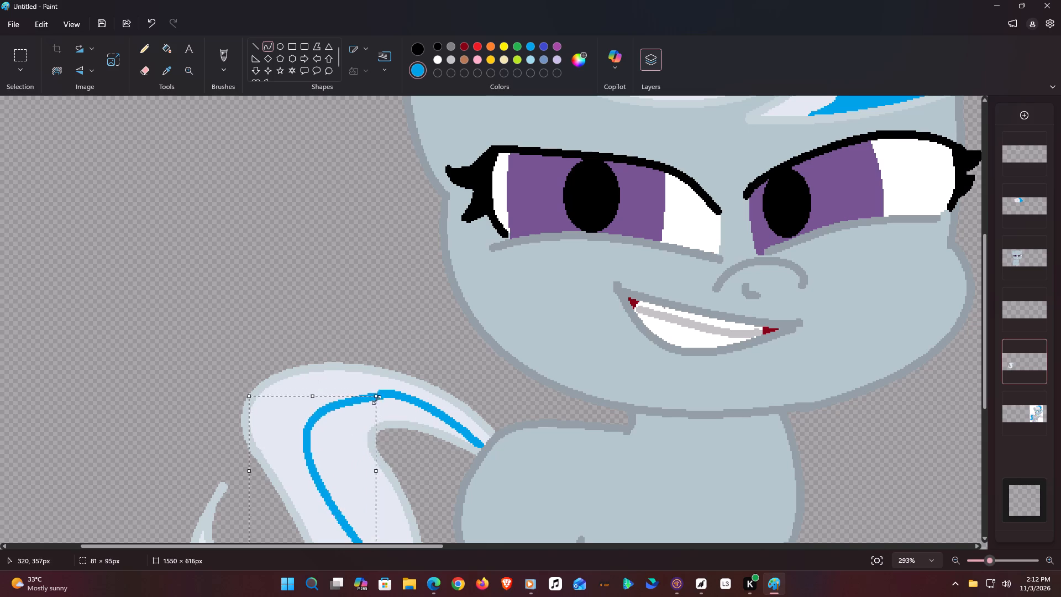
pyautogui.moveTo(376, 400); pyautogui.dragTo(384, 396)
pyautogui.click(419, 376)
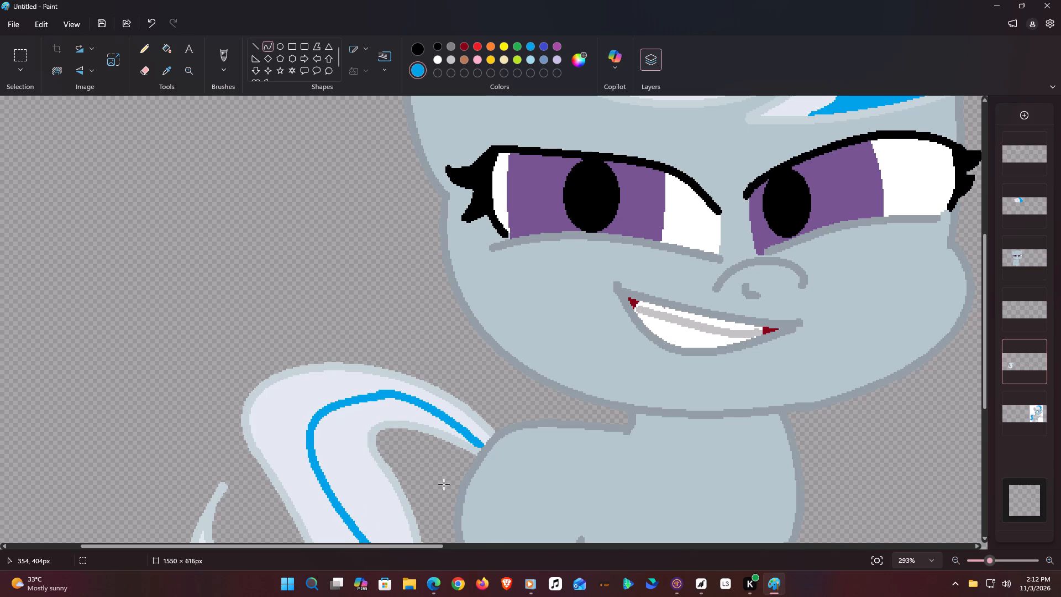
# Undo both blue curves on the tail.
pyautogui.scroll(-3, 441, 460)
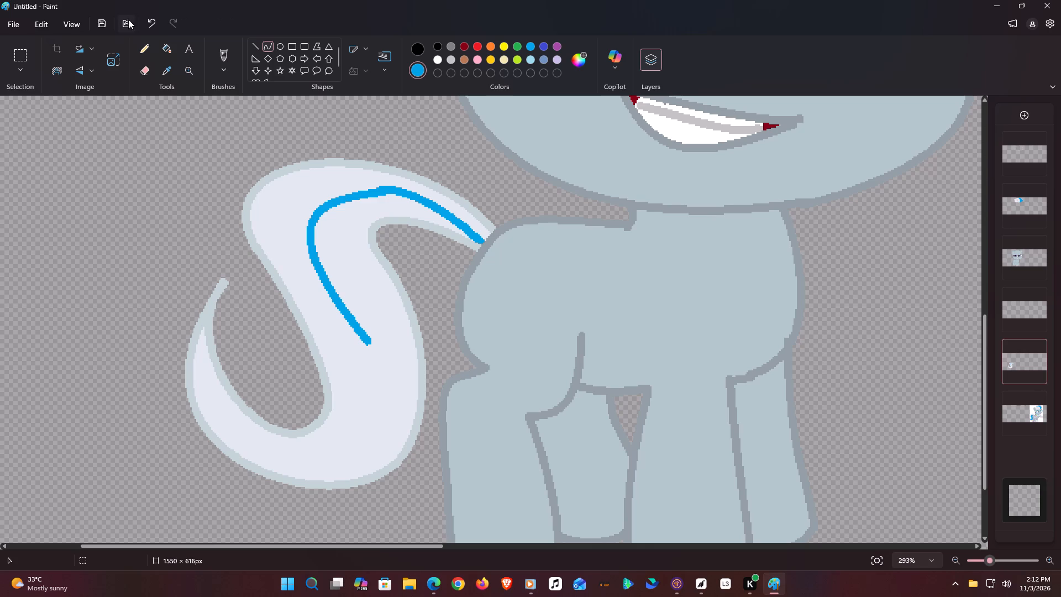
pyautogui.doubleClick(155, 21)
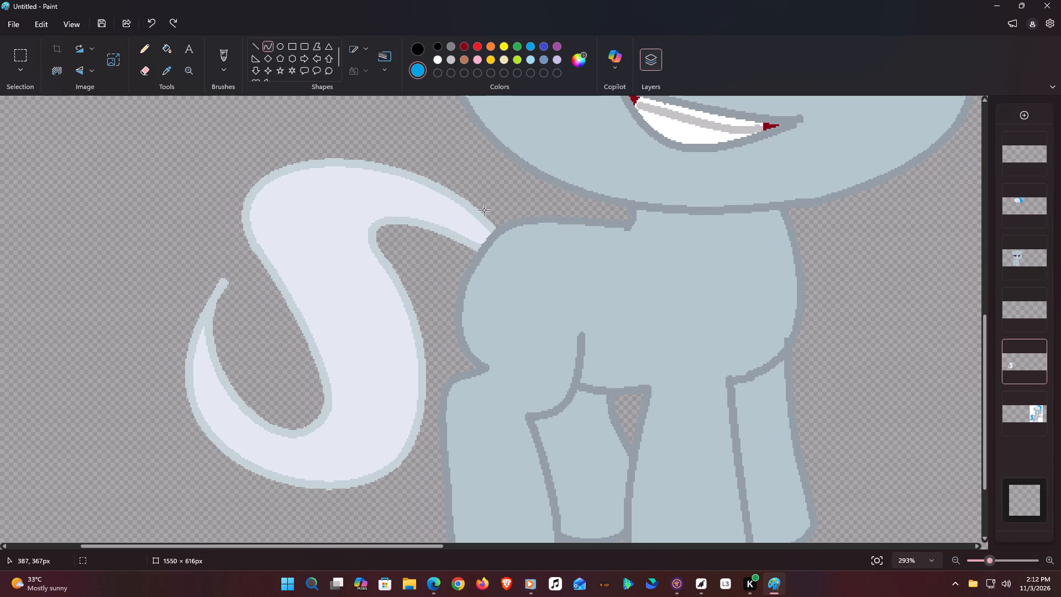
# Draw a blue curve of about 93 × 49 px from the tail's base at the body, arching along its upper edge.
pyautogui.moveTo(487, 245); pyautogui.dragTo(338, 187)
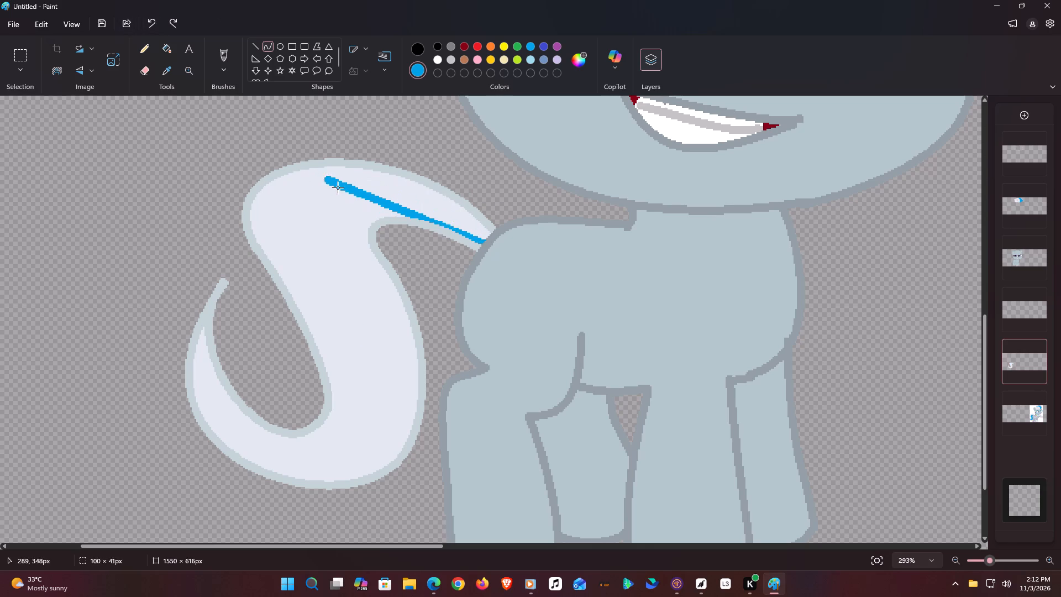
pyautogui.moveTo(338, 187); pyautogui.dragTo(339, 193)
pyautogui.moveTo(437, 214); pyautogui.dragTo(458, 197)
pyautogui.moveTo(407, 194); pyautogui.dragTo(348, 146)
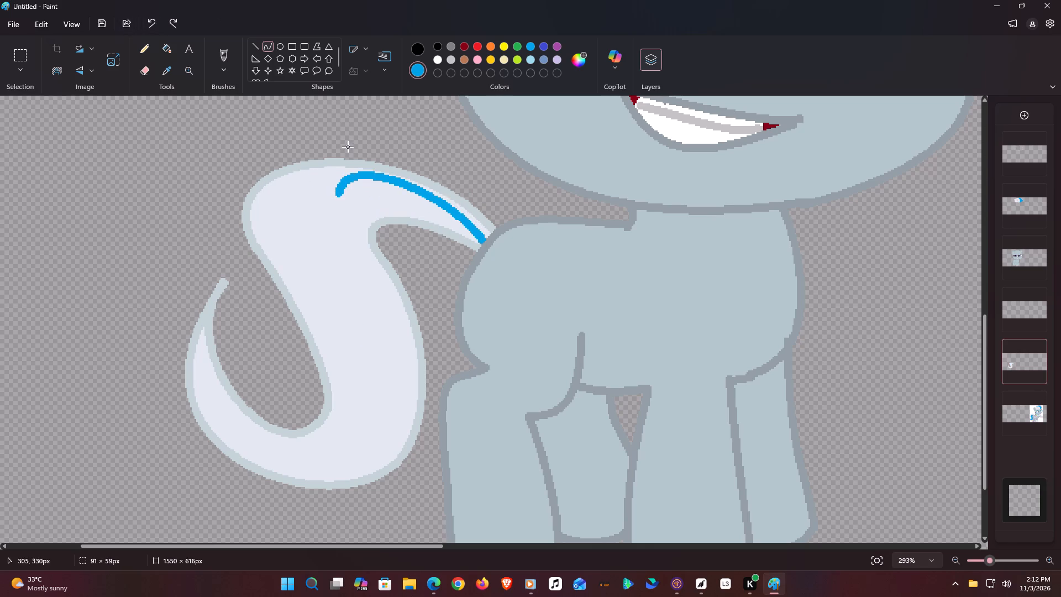
pyautogui.moveTo(348, 146); pyautogui.dragTo(337, 165)
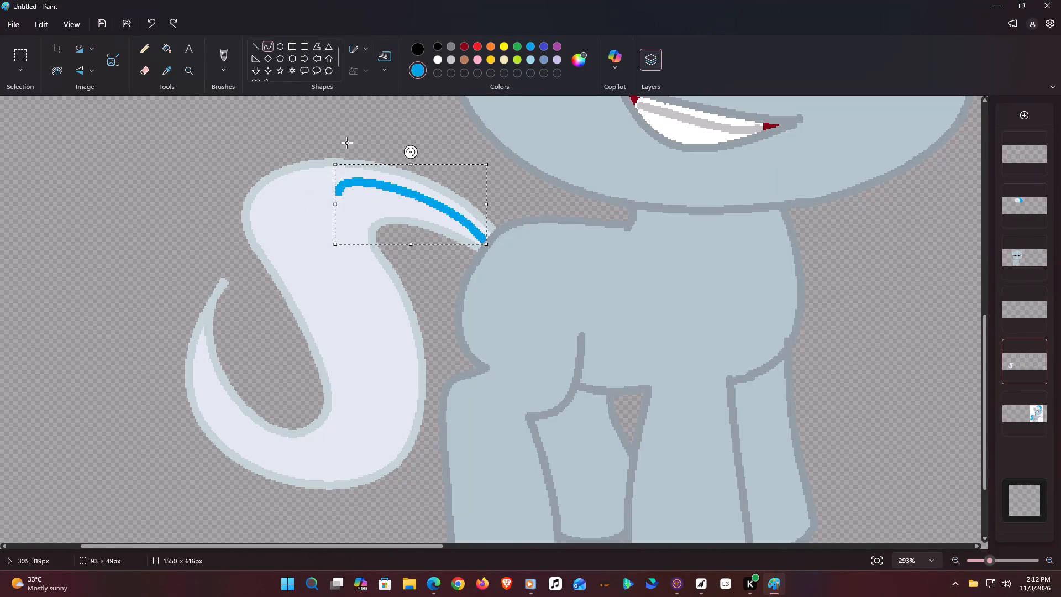
pyautogui.click(492, 152)
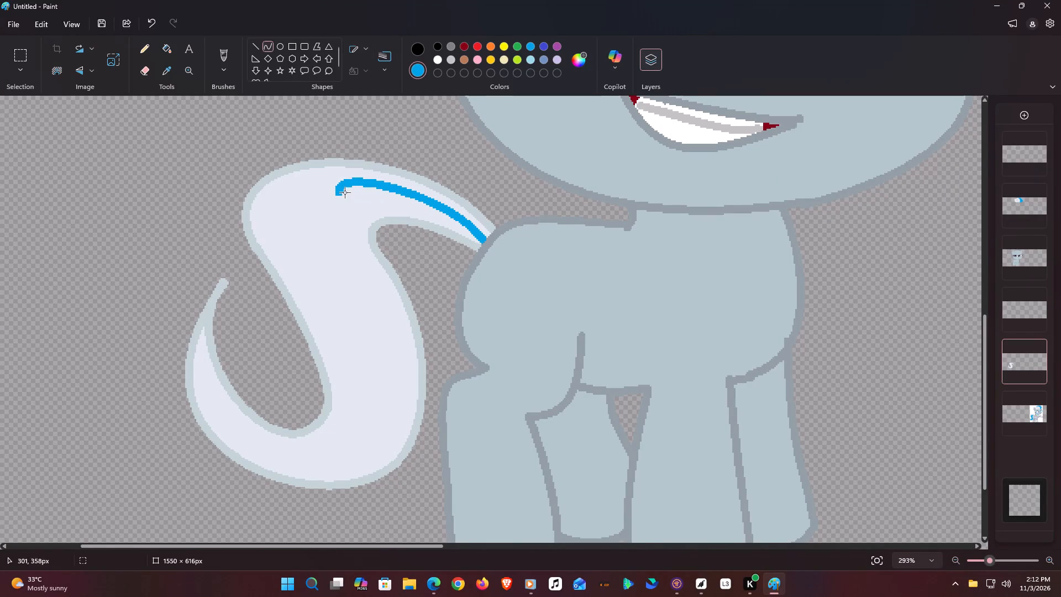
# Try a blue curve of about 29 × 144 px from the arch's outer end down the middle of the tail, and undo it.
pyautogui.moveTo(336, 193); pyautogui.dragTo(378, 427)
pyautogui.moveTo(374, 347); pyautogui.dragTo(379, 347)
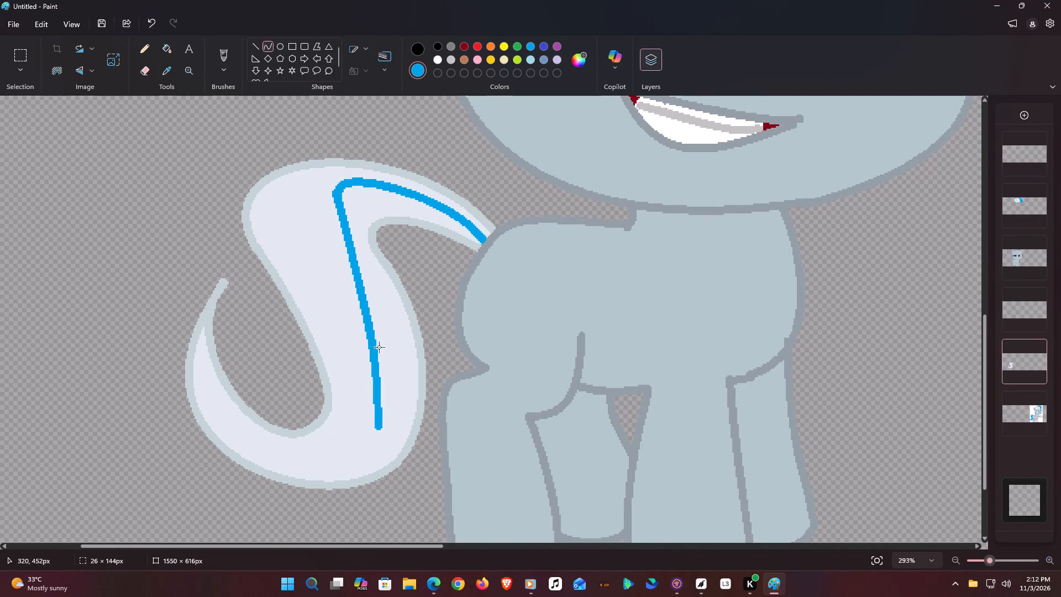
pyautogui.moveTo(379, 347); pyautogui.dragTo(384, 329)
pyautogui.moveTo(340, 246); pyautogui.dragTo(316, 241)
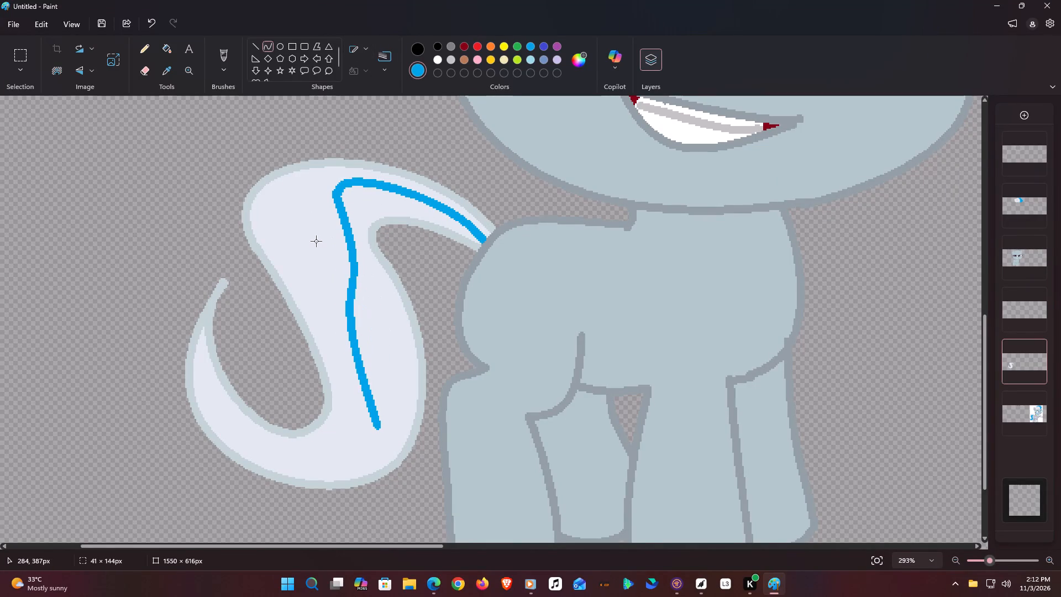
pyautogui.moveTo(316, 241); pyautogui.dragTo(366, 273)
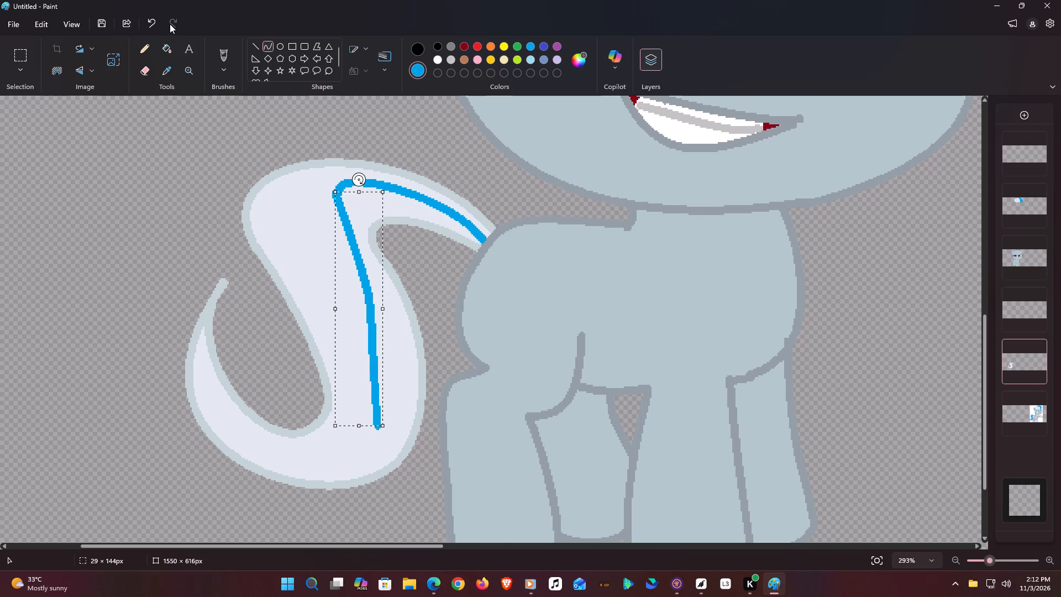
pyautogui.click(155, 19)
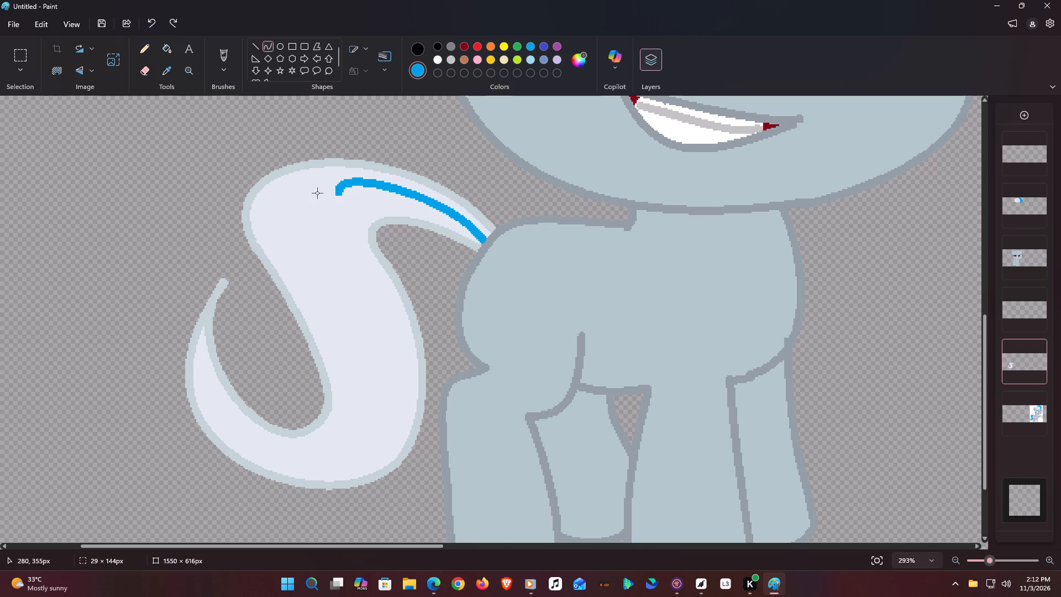
# Draw an S-shaped blue curve of about 79 × 136 px from the arch's outer end down to the tail's lower bend.
pyautogui.moveTo(340, 189); pyautogui.dragTo(384, 432)
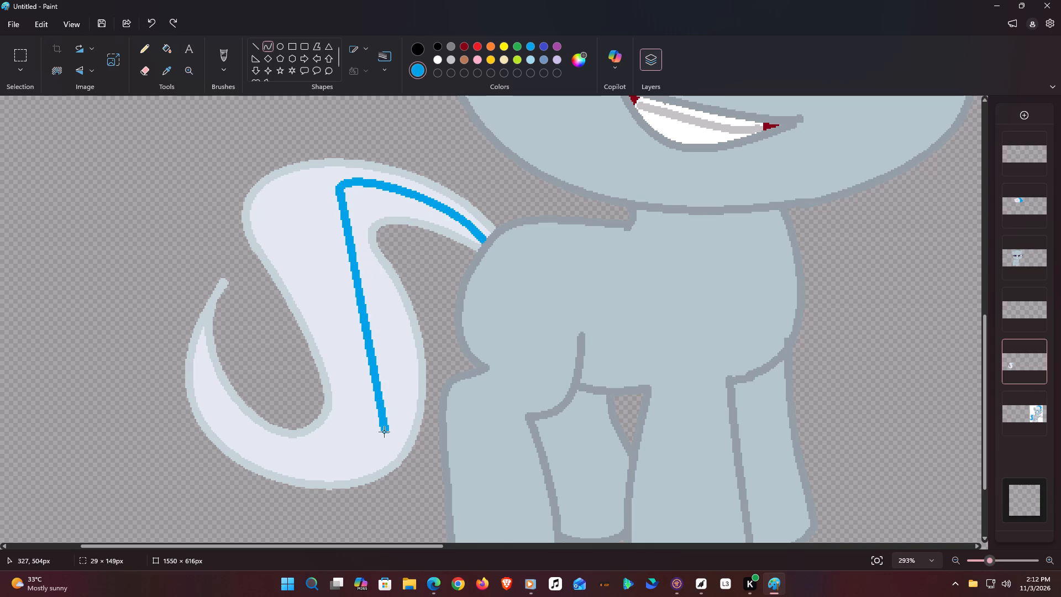
pyautogui.moveTo(384, 432); pyautogui.dragTo(396, 410)
pyautogui.moveTo(350, 252); pyautogui.dragTo(293, 263)
pyautogui.moveTo(423, 375); pyautogui.dragTo(423, 375)
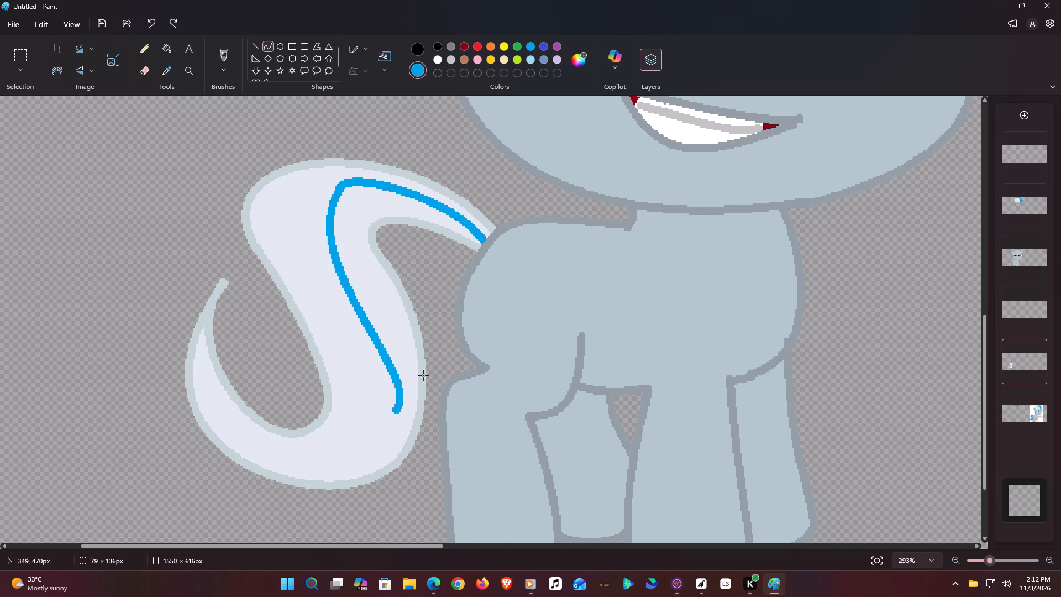
pyautogui.moveTo(423, 375); pyautogui.dragTo(409, 389)
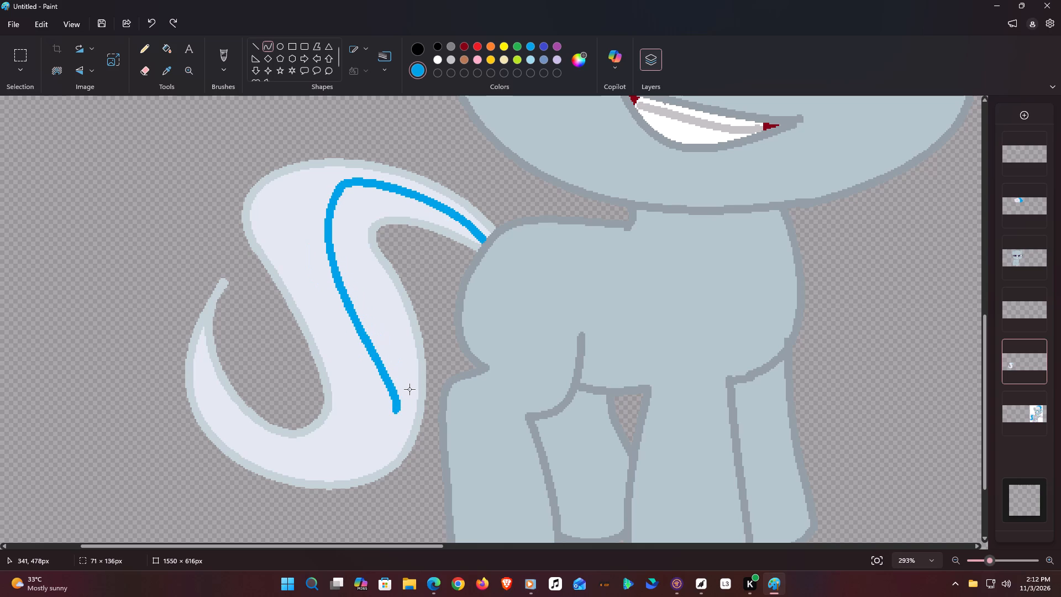
pyautogui.moveTo(409, 389); pyautogui.dragTo(422, 390)
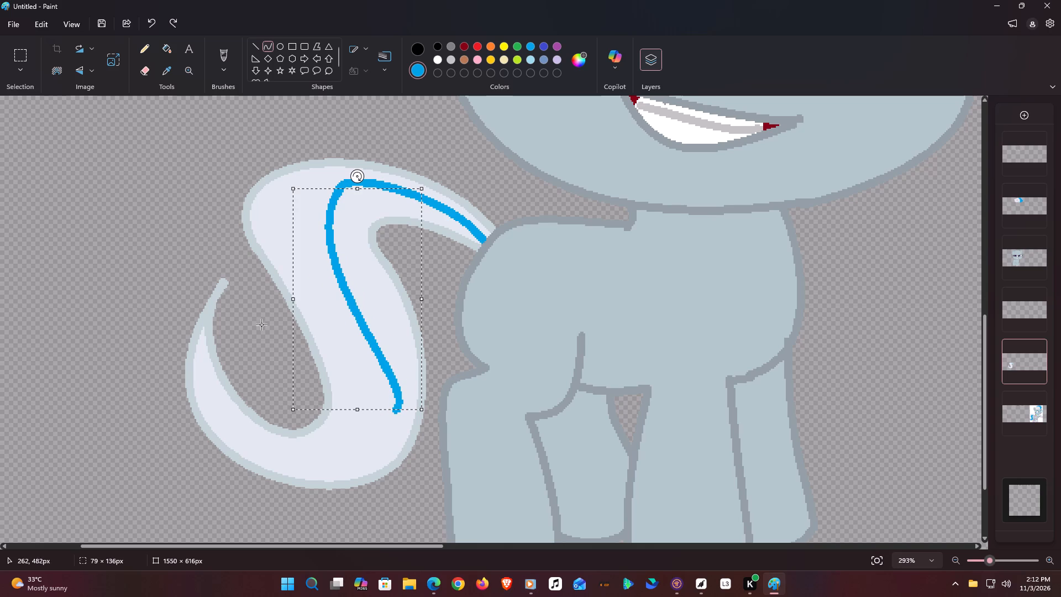
# Draw a blue curve of about 85 × 41 px from the stripe's lower end around the bottom bend to the tail's outer edge.
pyautogui.click(263, 50)
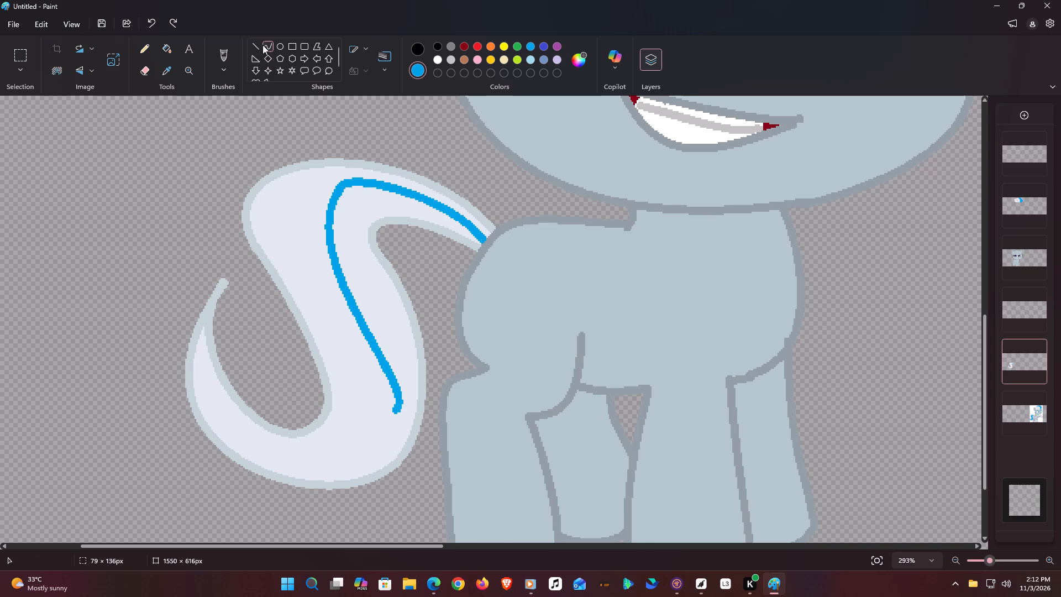
pyautogui.moveTo(399, 410); pyautogui.dragTo(377, 415)
pyautogui.moveTo(377, 415); pyautogui.dragTo(302, 459)
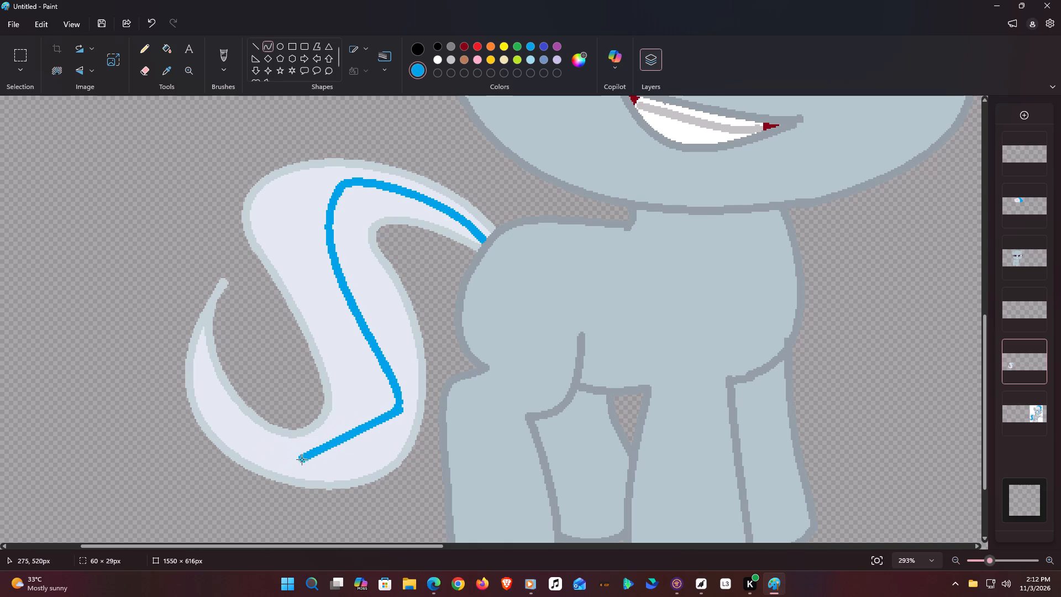
pyautogui.moveTo(302, 459); pyautogui.dragTo(260, 470)
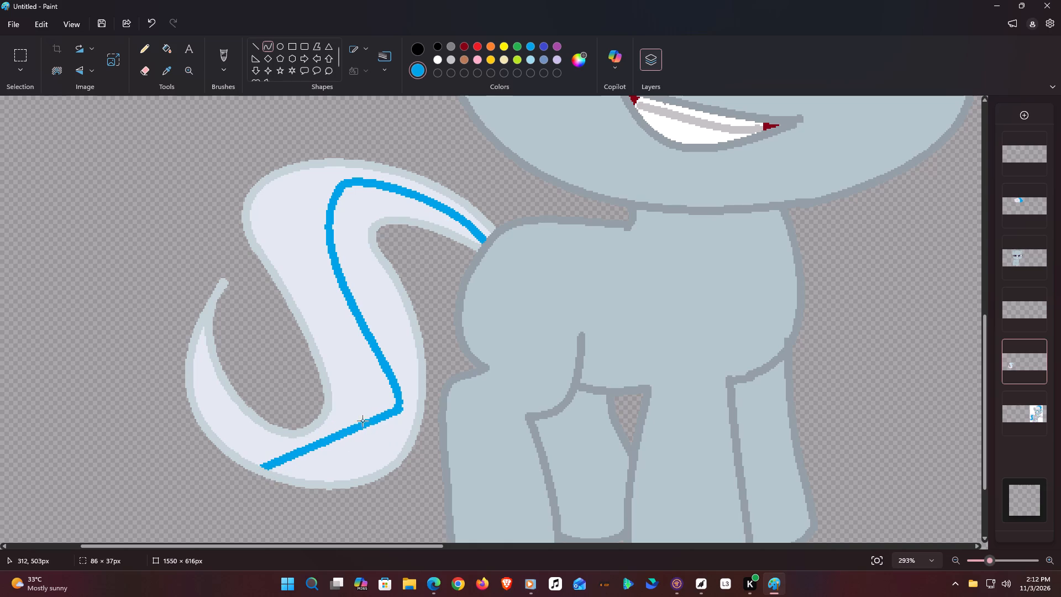
pyautogui.moveTo(363, 421); pyautogui.dragTo(374, 454)
pyautogui.moveTo(313, 468); pyautogui.dragTo(323, 477)
pyautogui.moveTo(407, 404); pyautogui.dragTo(400, 404)
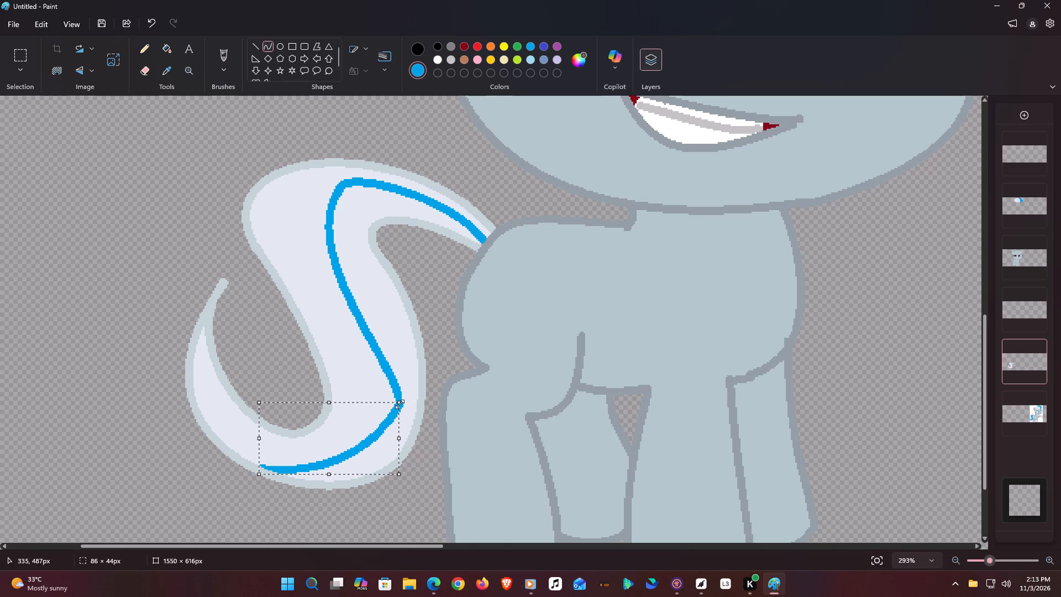
pyautogui.moveTo(400, 404); pyautogui.dragTo(398, 411)
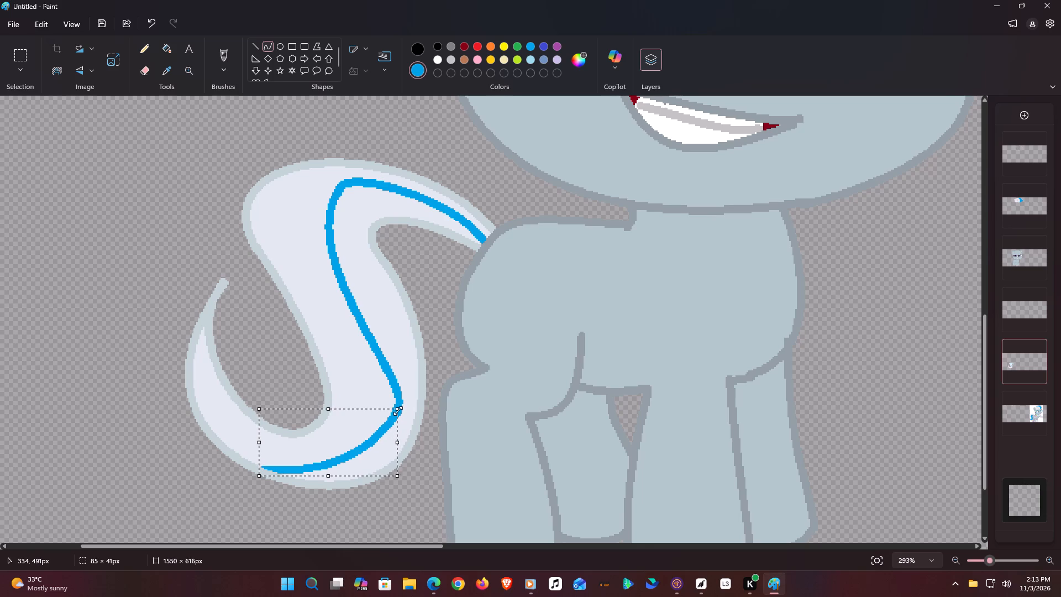
pyautogui.moveTo(398, 411); pyautogui.dragTo(396, 410)
pyautogui.click(454, 386)
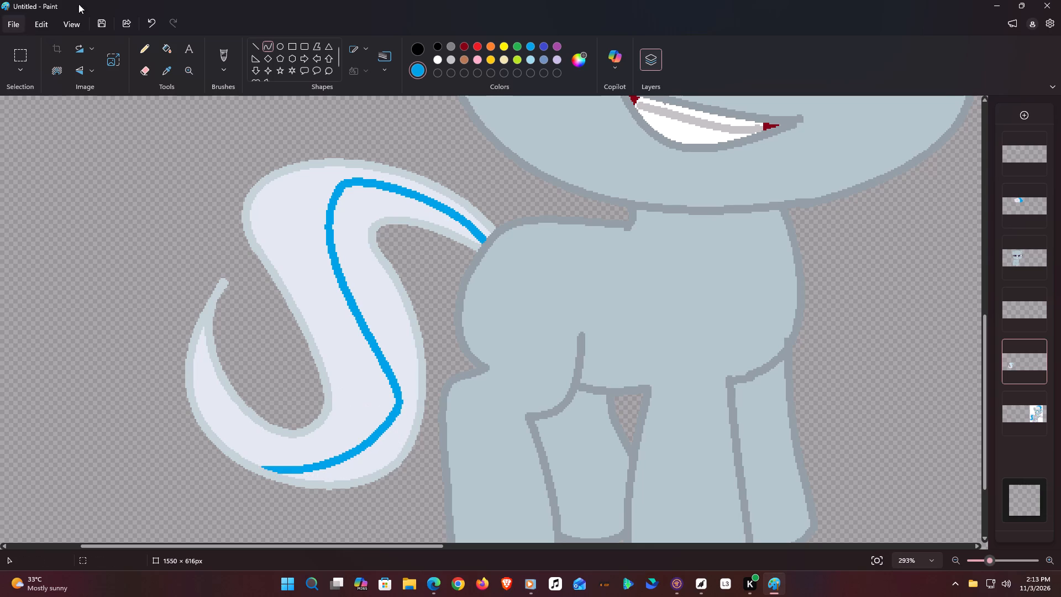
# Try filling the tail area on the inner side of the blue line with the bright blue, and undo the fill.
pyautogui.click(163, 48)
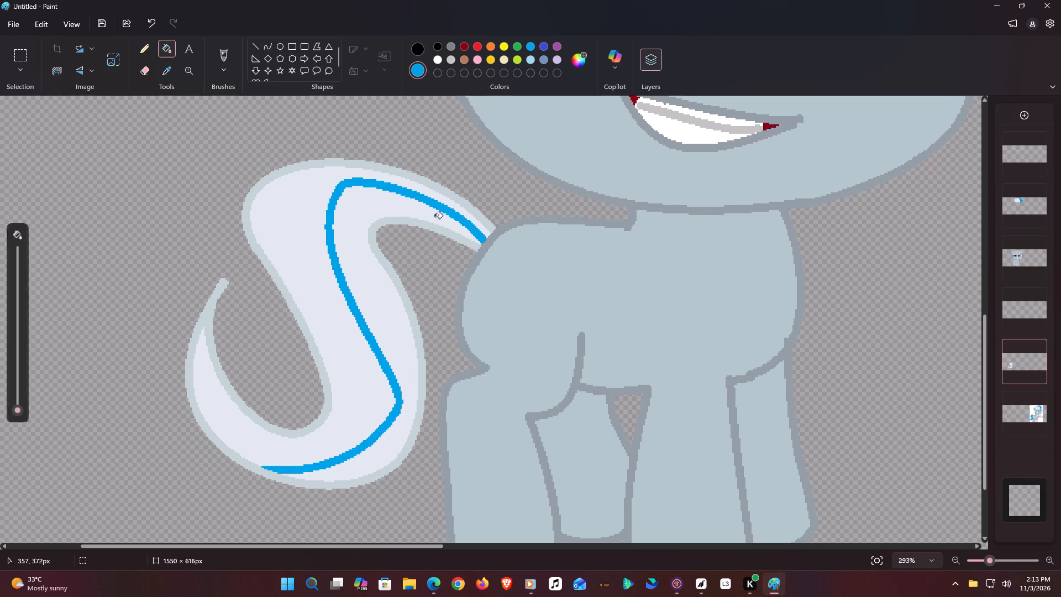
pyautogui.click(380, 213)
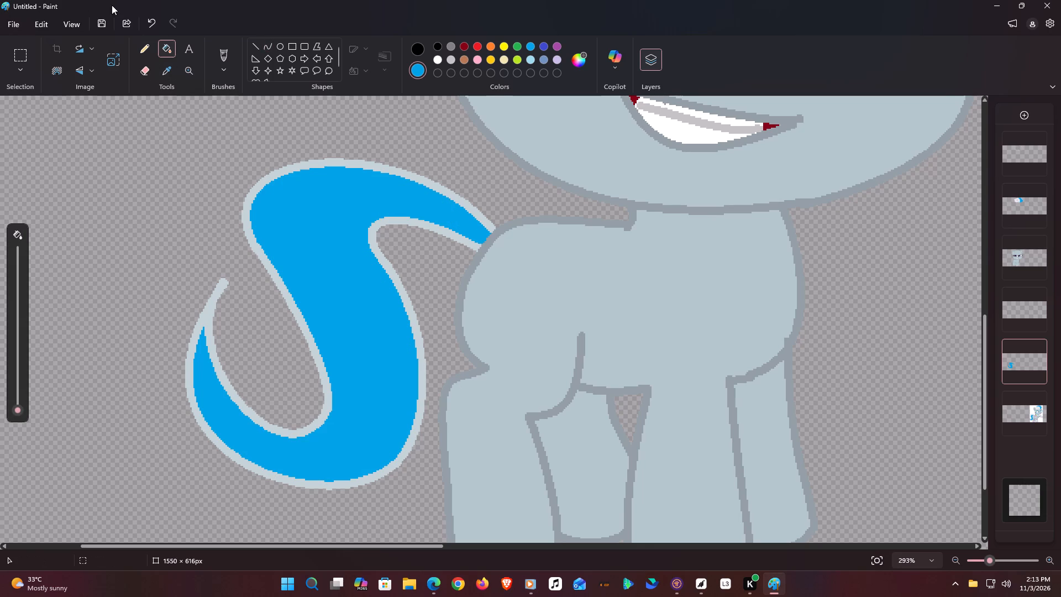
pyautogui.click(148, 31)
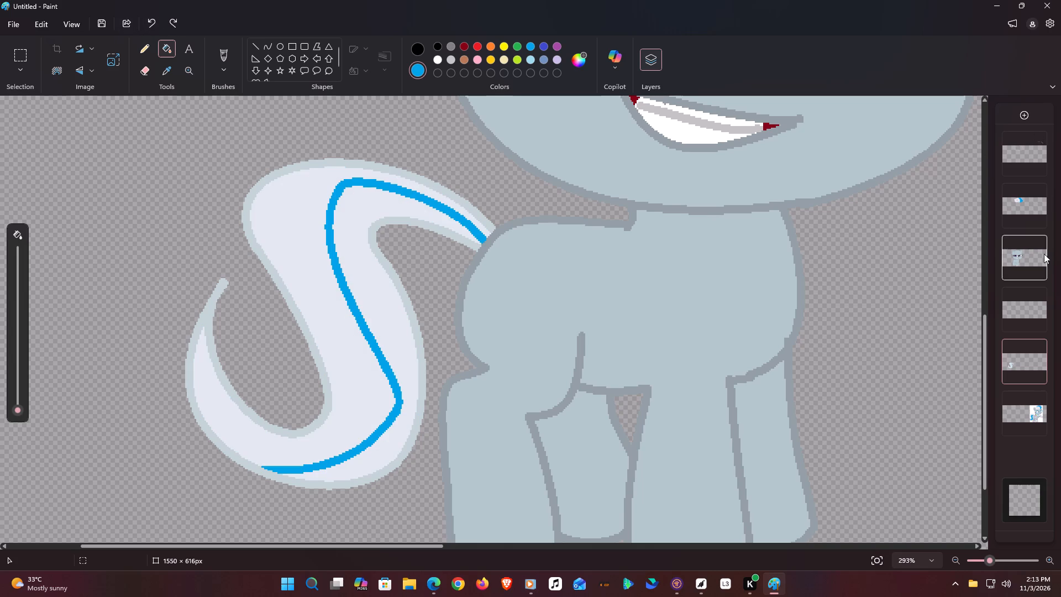
# Hide the tail outline layer and the pony's body layer so only the tail's fill and blue line show.
pyautogui.click(1037, 291)
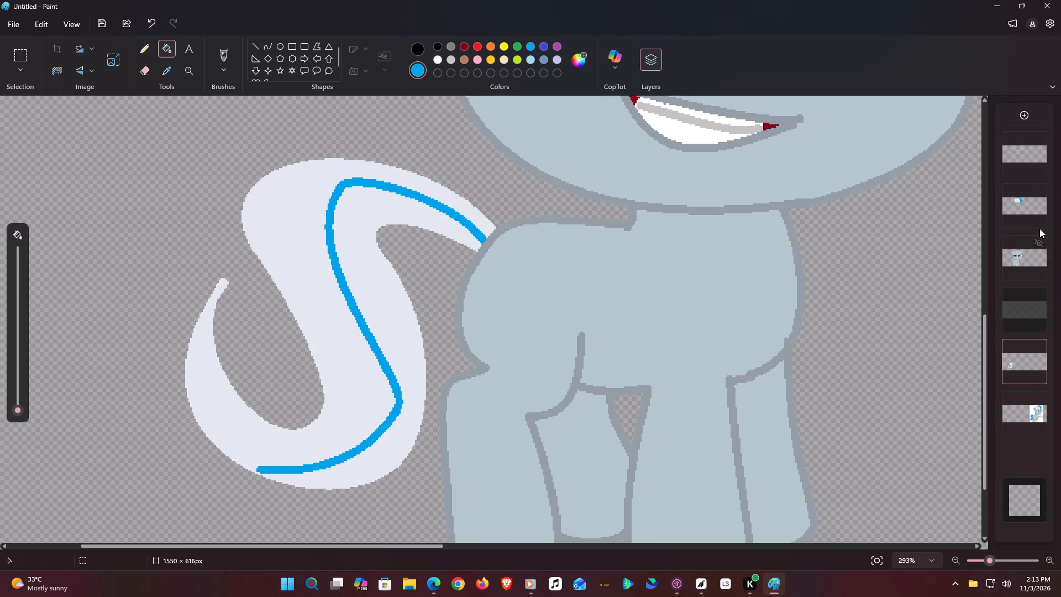
pyautogui.click(1036, 245)
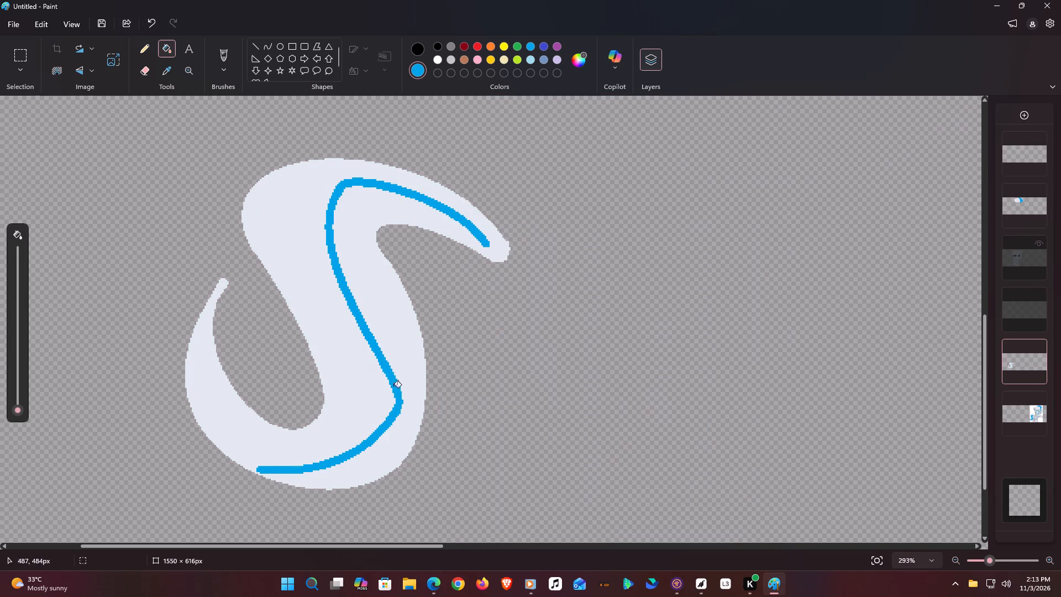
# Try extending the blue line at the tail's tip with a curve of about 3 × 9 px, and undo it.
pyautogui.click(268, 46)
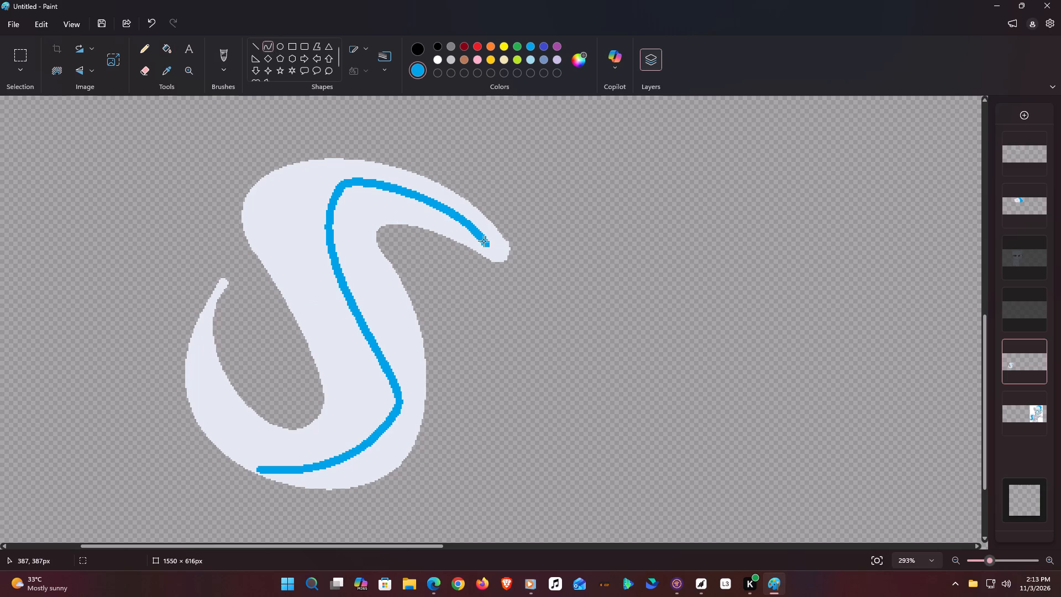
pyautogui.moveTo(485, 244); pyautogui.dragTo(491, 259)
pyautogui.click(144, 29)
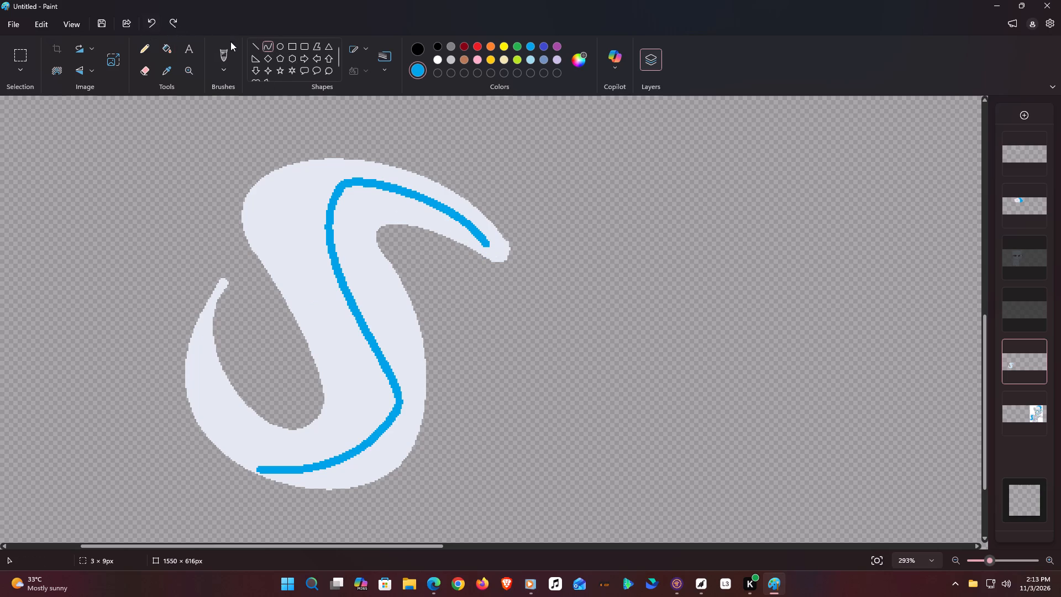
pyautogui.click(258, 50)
# Touch up the blue line's lower end with the Pencil so it reaches the tail's outer edge.
pyautogui.moveTo(991, 552); pyautogui.dragTo(1032, 551)
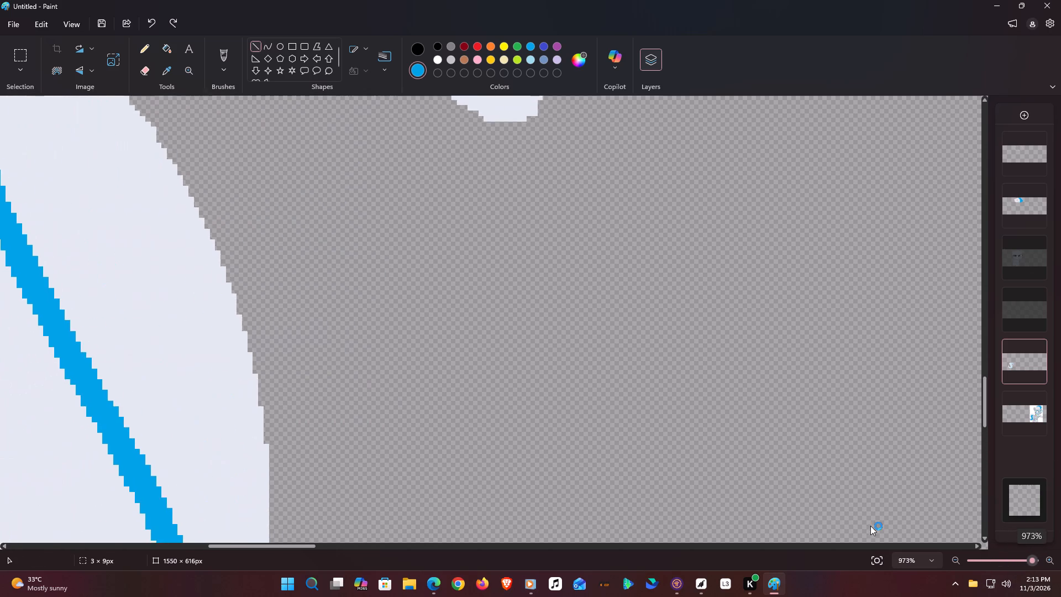
pyautogui.scroll(-7, 538, 280)
pyautogui.scroll(1, 440, 305)
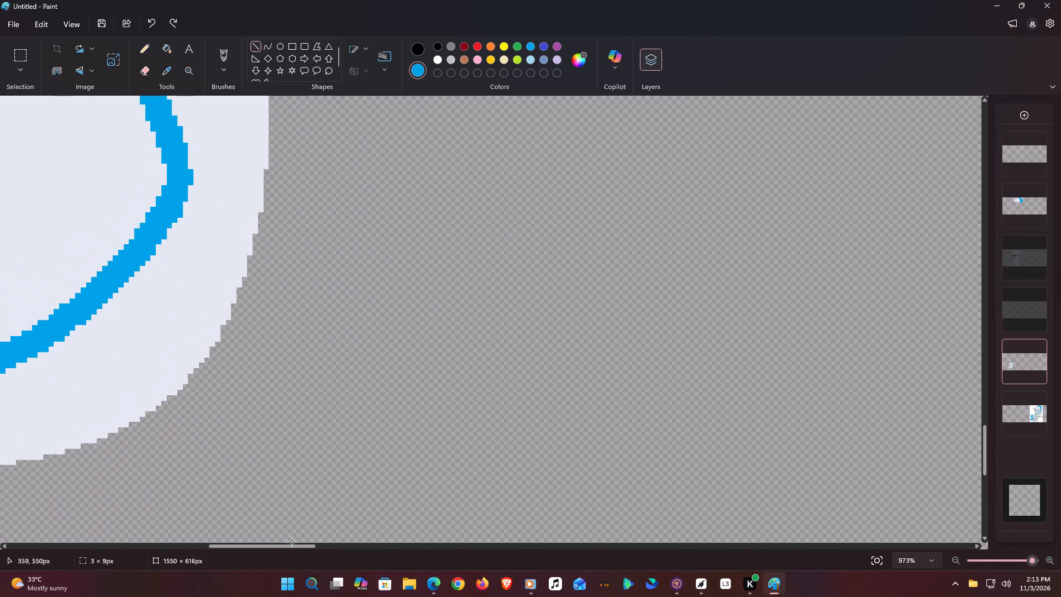
pyautogui.moveTo(272, 544); pyautogui.dragTo(161, 531)
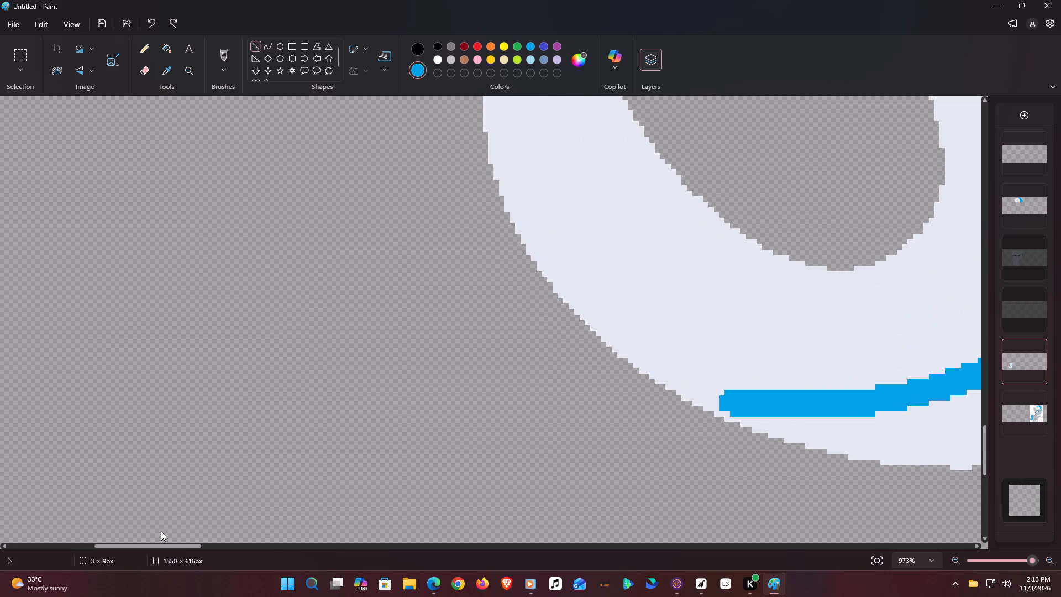
pyautogui.moveTo(161, 531); pyautogui.dragTo(195, 528)
pyautogui.click(146, 44)
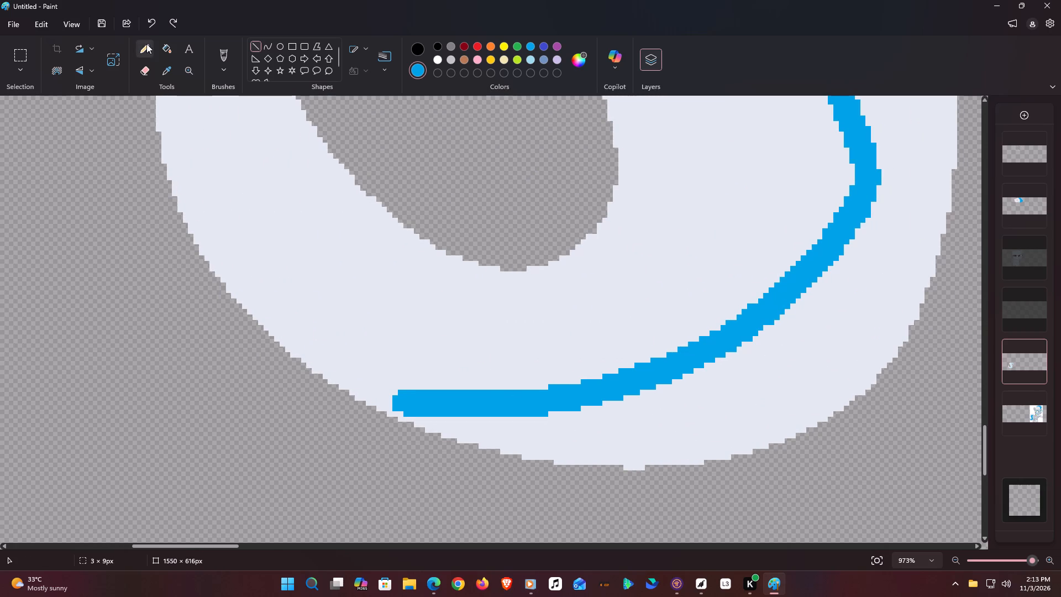
pyautogui.click(402, 410)
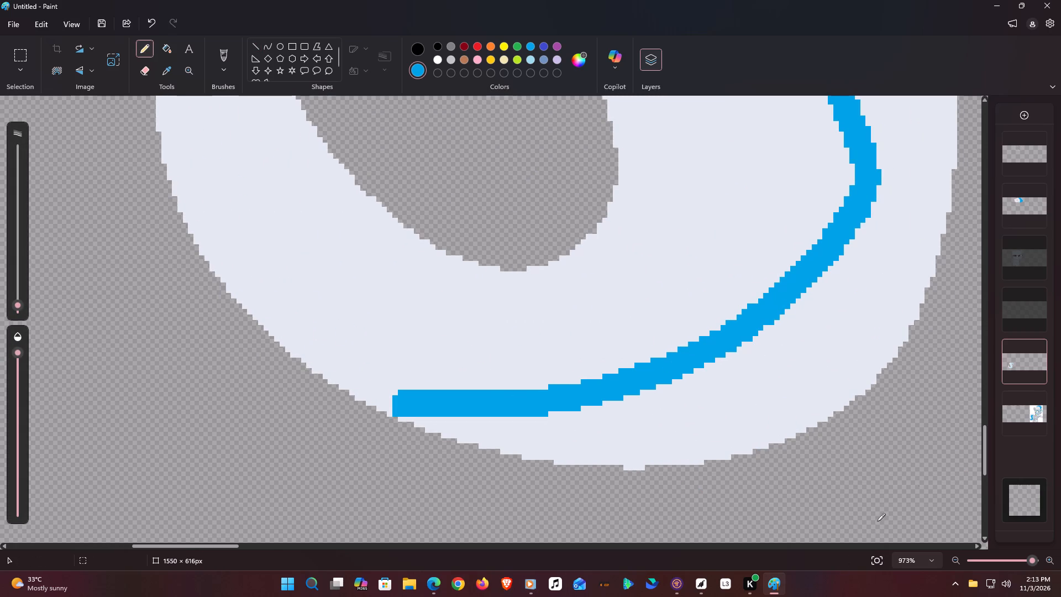
# Draw a short blue Pencil stroke from the line's upper end down to the lower edge of the tail's tip.
pyautogui.scroll(4, 1051, 389)
pyautogui.scroll(11, 823, 416)
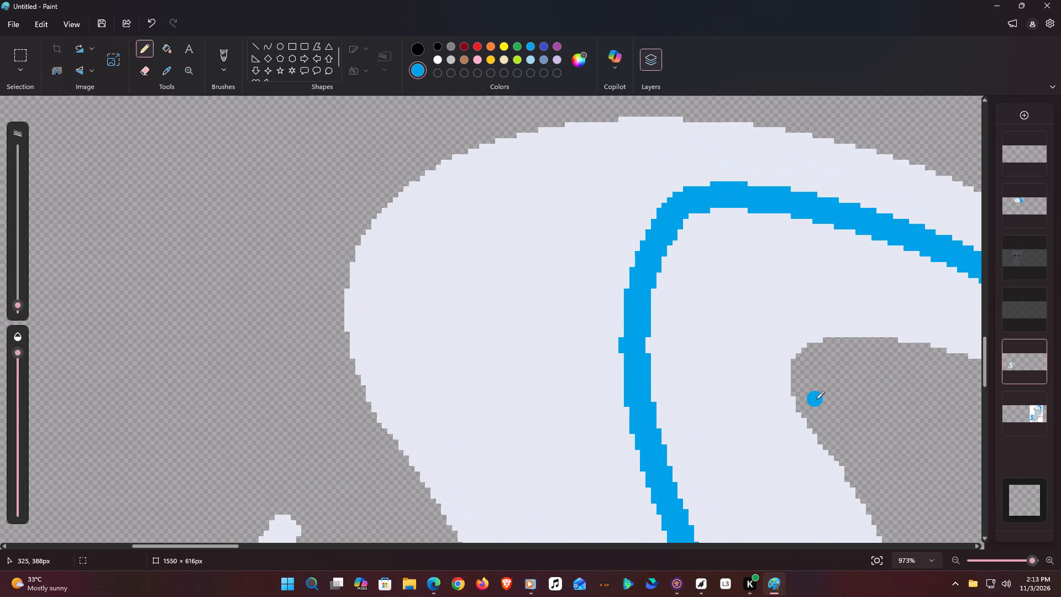
pyautogui.moveTo(752, 553); pyautogui.dragTo(756, 543)
pyautogui.moveTo(756, 543); pyautogui.dragTo(474, 531)
pyautogui.moveTo(168, 405); pyautogui.dragTo(177, 441)
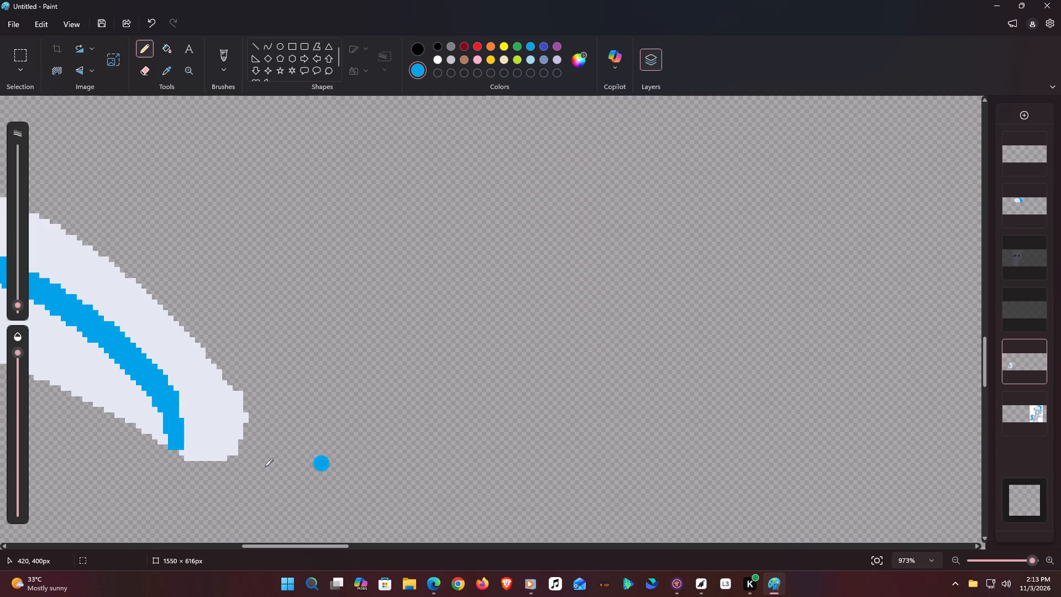
# Thicken the inner side of the blue line at its lower bend with the Pencil to smooth the kink.
pyautogui.moveTo(328, 543); pyautogui.dragTo(242, 553)
pyautogui.scroll(-10, 374, 309)
pyautogui.scroll(1, 631, 304)
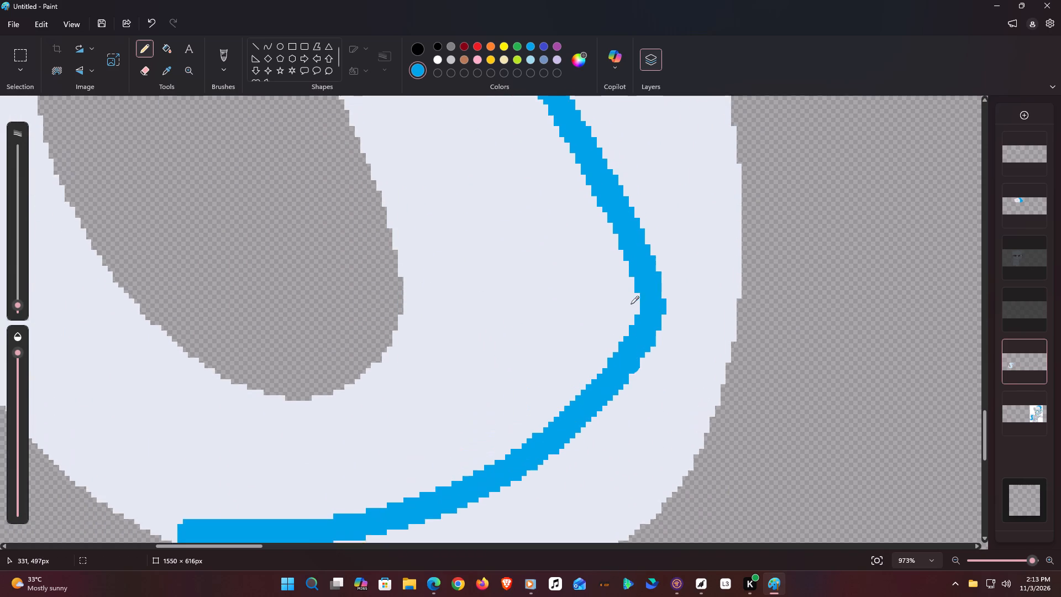
pyautogui.click(642, 316)
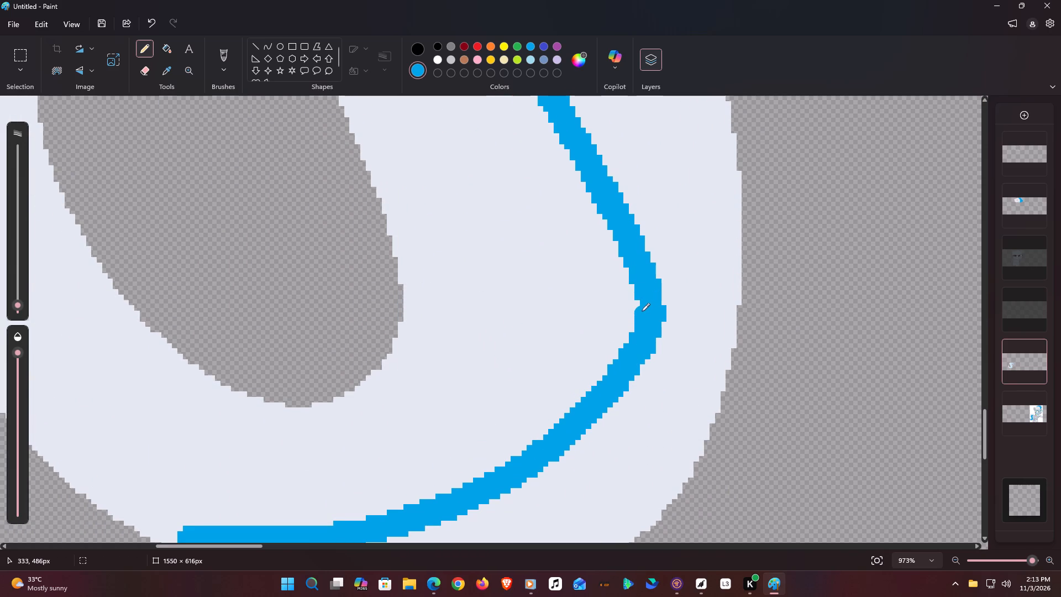
pyautogui.click(642, 308)
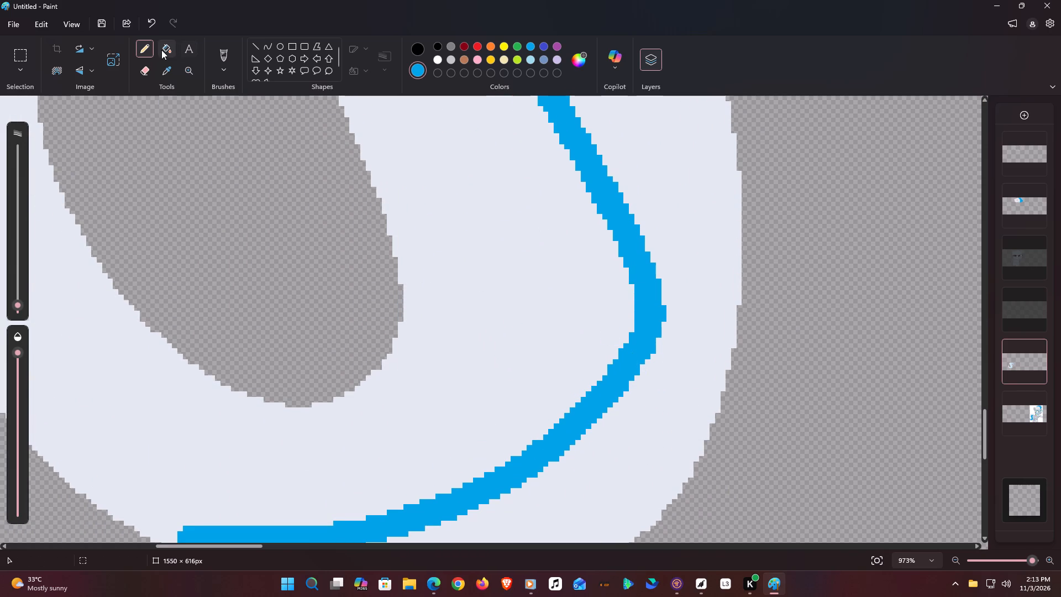
# Fill the tail area on the outer side of the blue line with the bright blue.
pyautogui.click(161, 50)
pyautogui.click(689, 237)
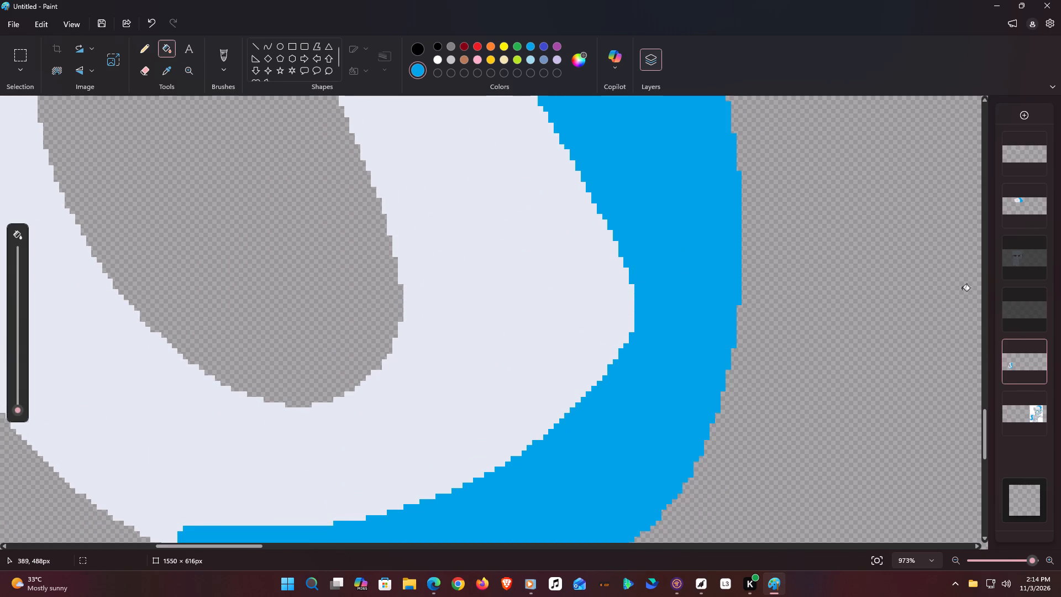
# Show the tail outline layer again.
pyautogui.click(1038, 292)
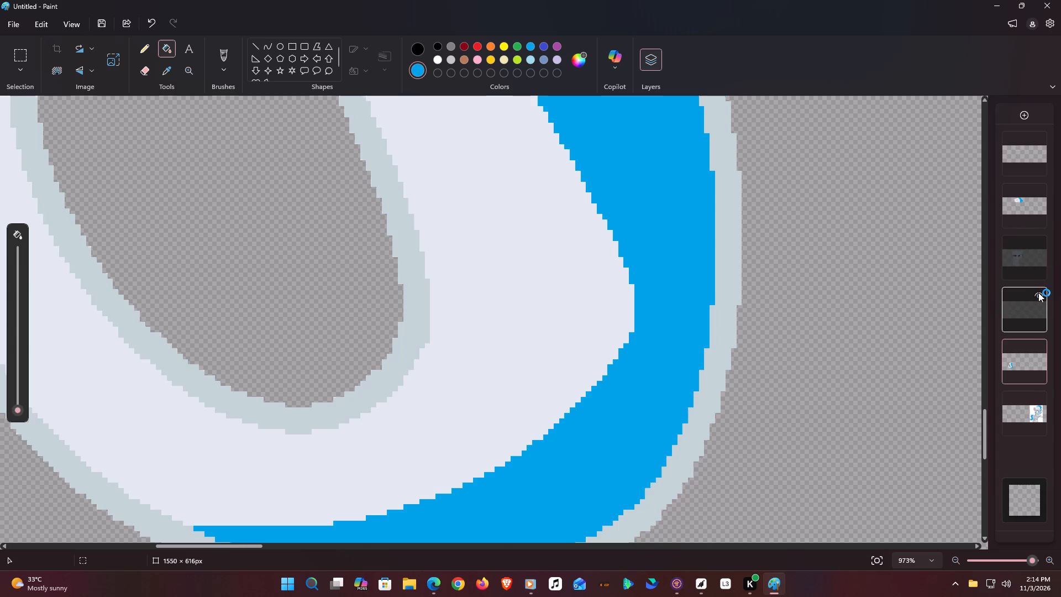
pyautogui.scroll(4, 710, 375)
pyautogui.scroll(-3, 708, 374)
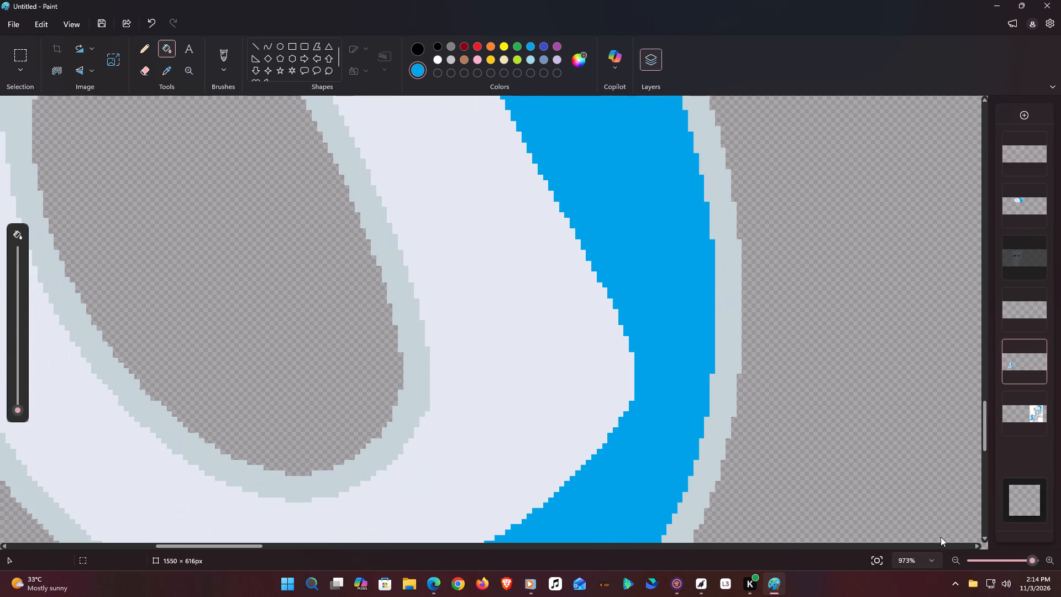
pyautogui.moveTo(1034, 558); pyautogui.dragTo(981, 559)
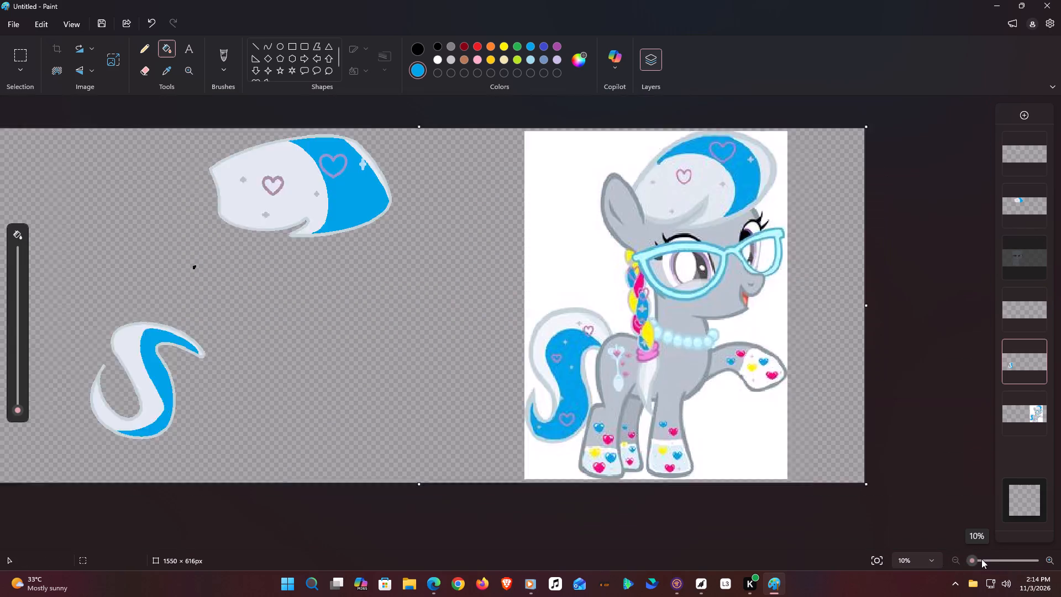
pyautogui.moveTo(981, 559); pyautogui.dragTo(980, 554)
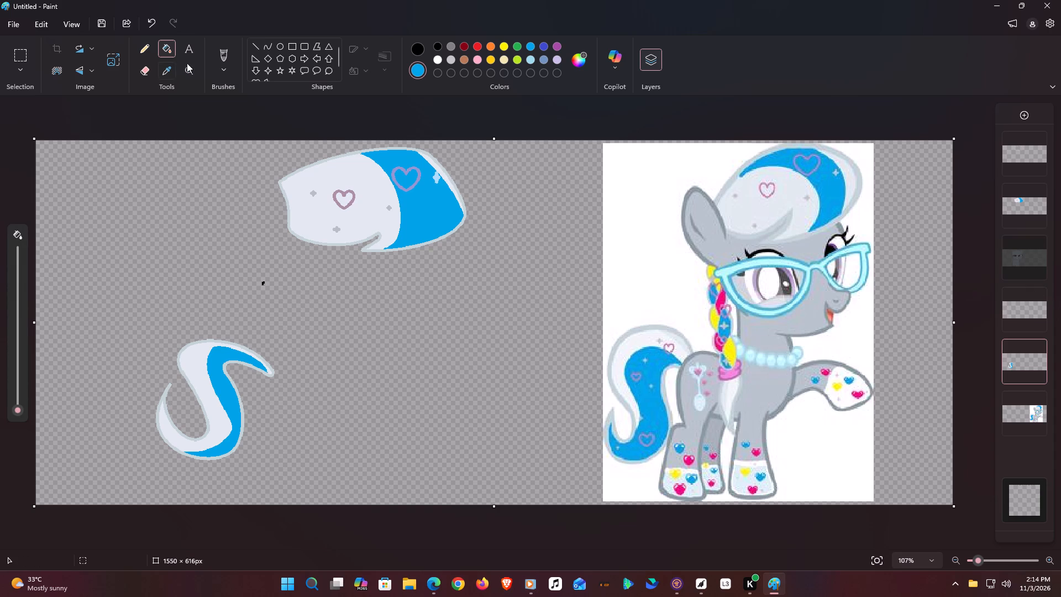
# Erase the small stray black mark below the mane, trying the tail fill, top, reference picture and mane layers in turn.
pyautogui.click(142, 75)
pyautogui.moveTo(287, 271); pyautogui.dragTo(279, 279)
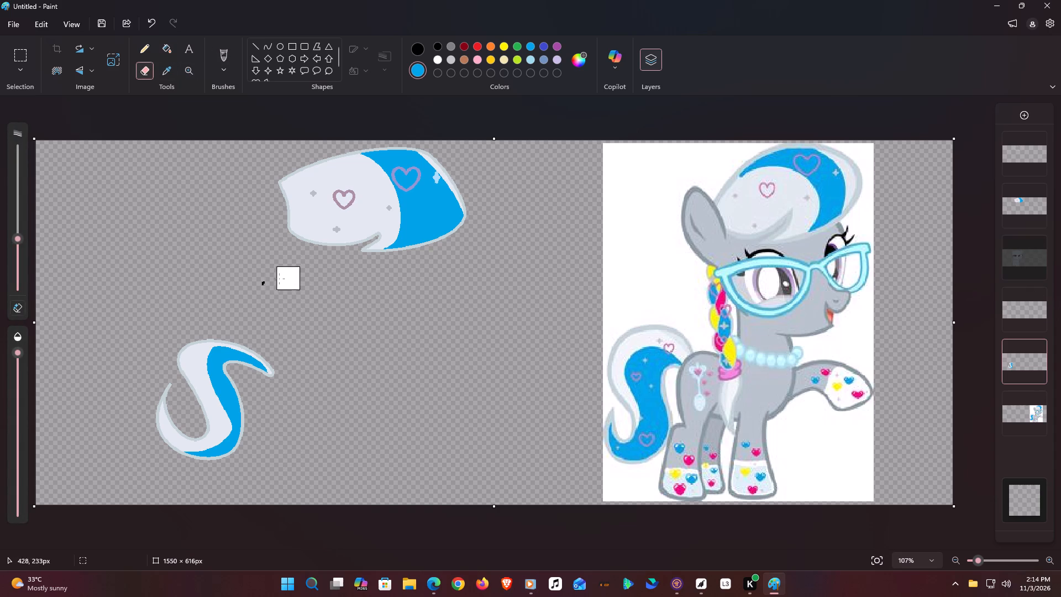
pyautogui.moveTo(279, 279); pyautogui.dragTo(248, 286)
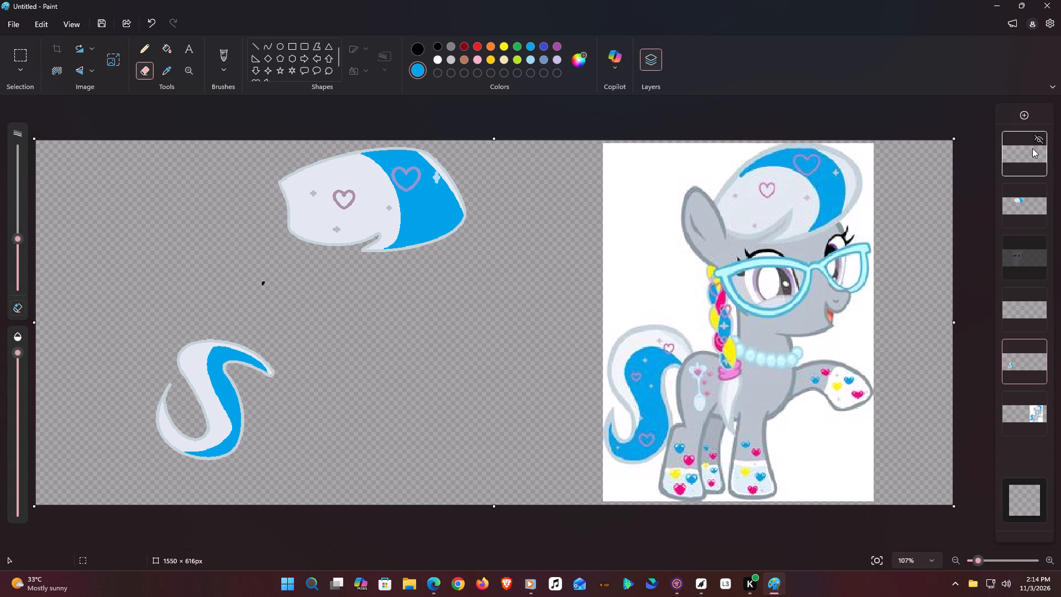
pyautogui.click(1029, 158)
pyautogui.moveTo(245, 296); pyautogui.dragTo(266, 297)
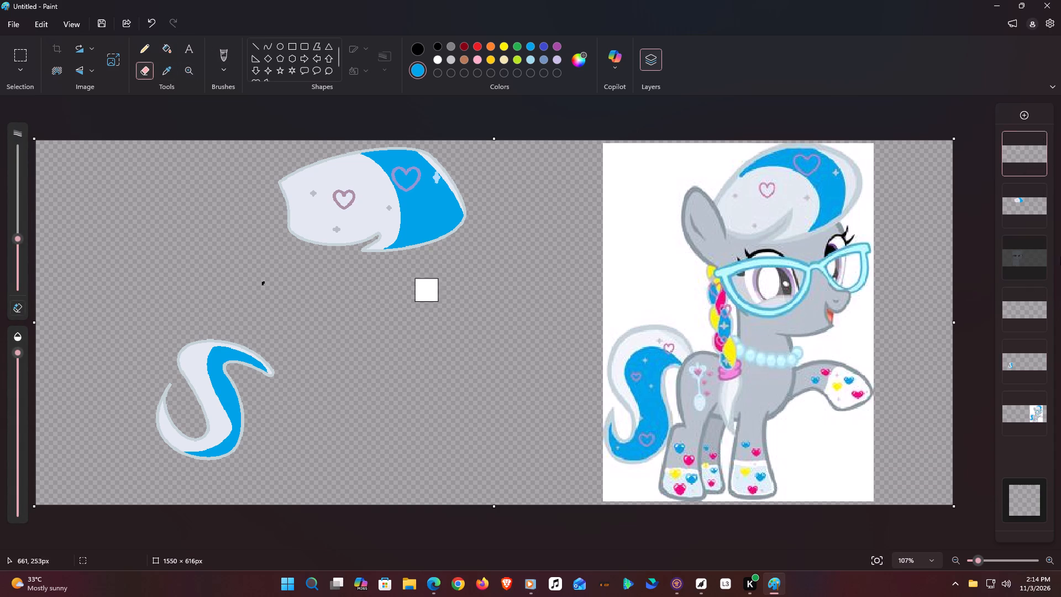
pyautogui.click(1034, 417)
pyautogui.moveTo(239, 294); pyautogui.dragTo(268, 286)
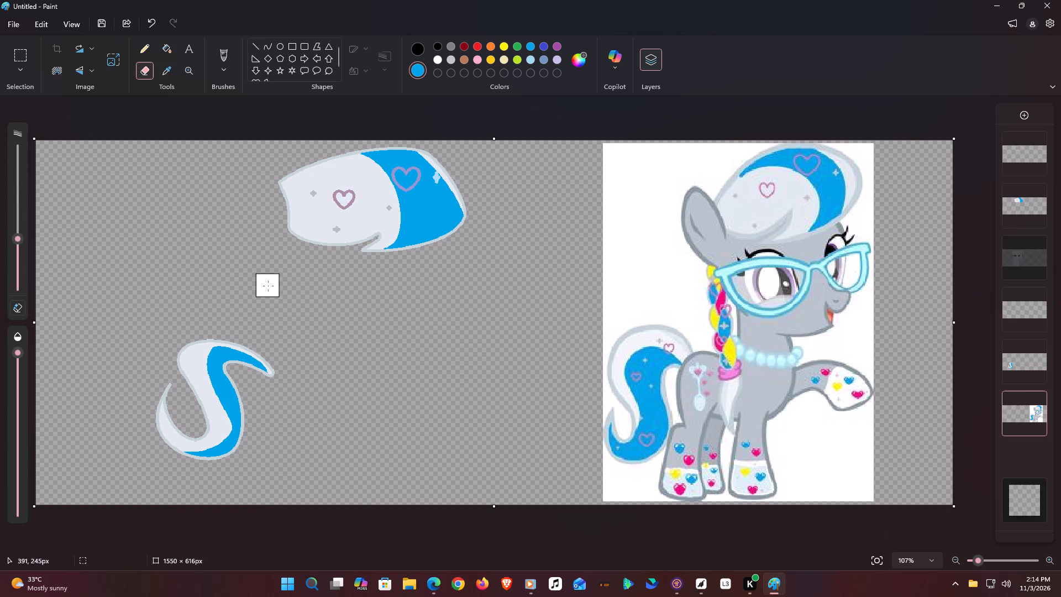
pyautogui.moveTo(268, 286); pyautogui.dragTo(291, 291)
pyautogui.moveTo(270, 289); pyautogui.dragTo(260, 286)
pyautogui.moveTo(260, 285); pyautogui.dragTo(290, 286)
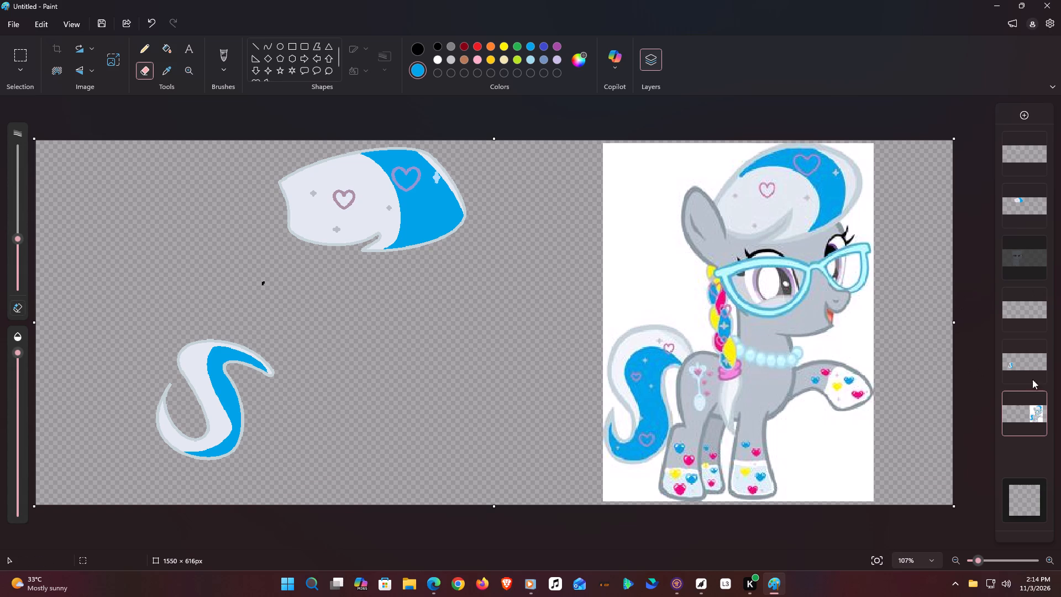
pyautogui.click(1015, 368)
pyautogui.moveTo(245, 289); pyautogui.dragTo(277, 279)
pyautogui.click(276, 280)
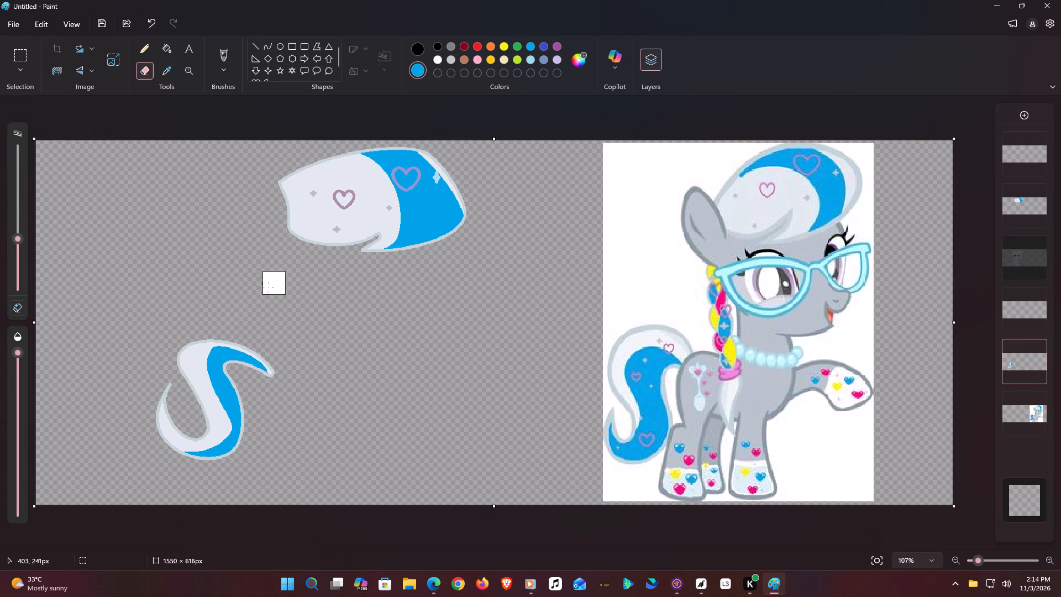
pyautogui.moveTo(255, 297); pyautogui.dragTo(267, 295)
pyautogui.click(1007, 214)
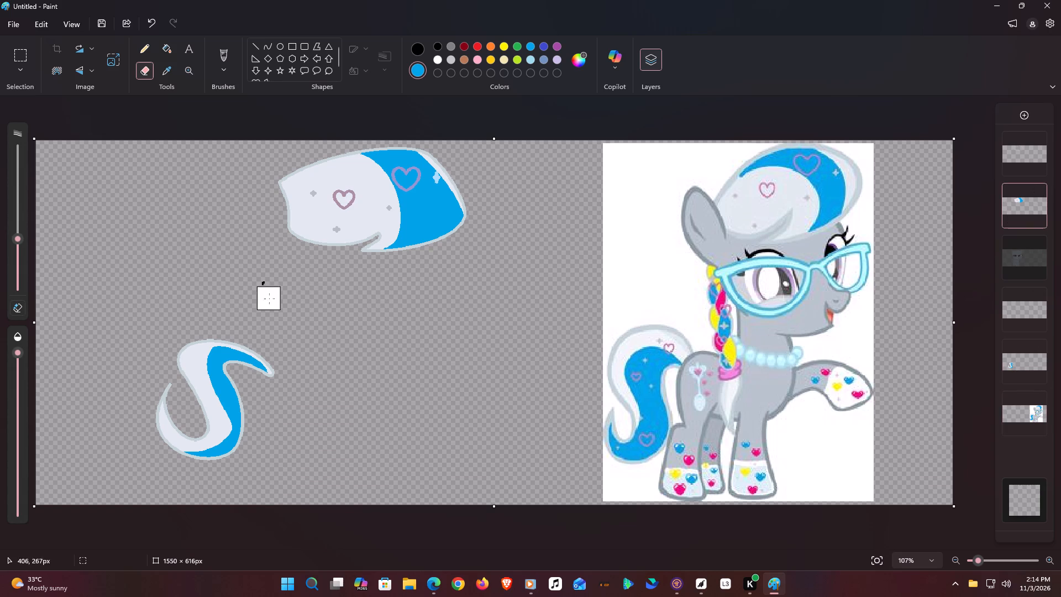
pyautogui.click(259, 287)
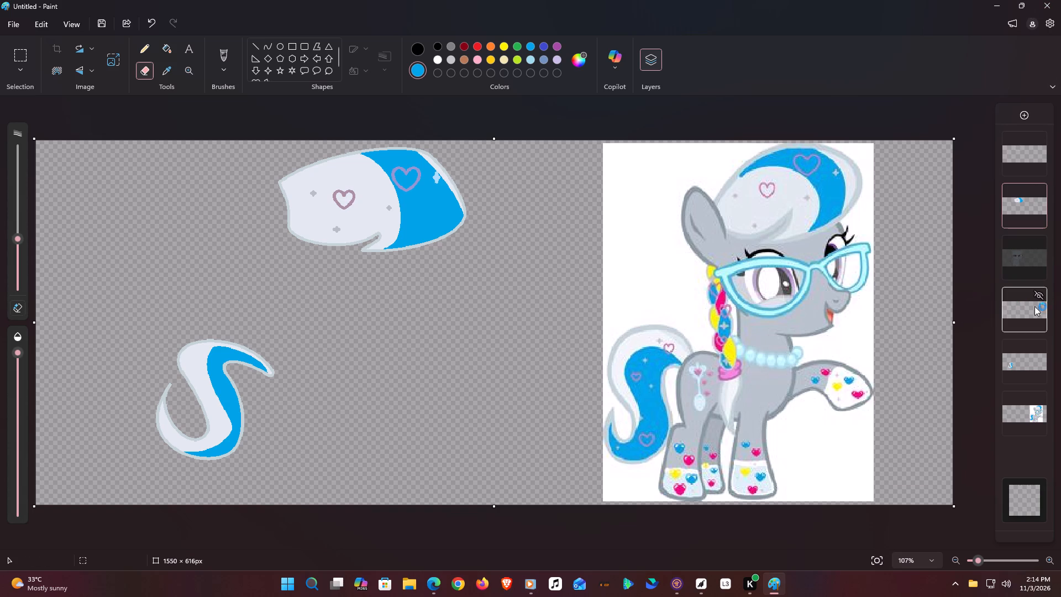
# Show the pony's body layer again.
pyautogui.click(1040, 239)
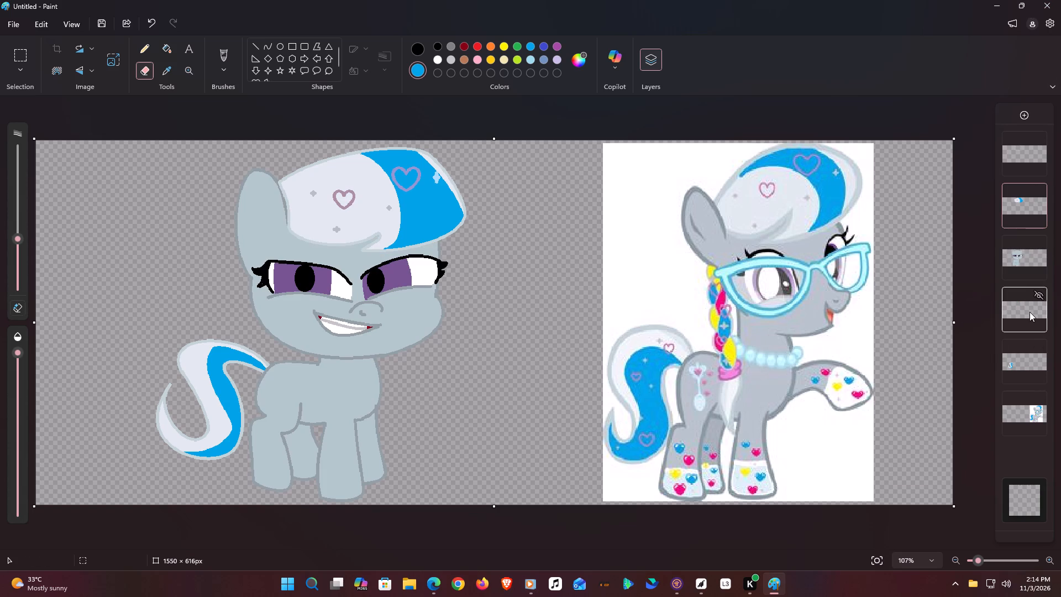
# Merge the tail outline layer down into the tail fill layer.
pyautogui.click(1030, 312)
pyautogui.moveTo(1027, 315); pyautogui.dragTo(1024, 321, button='right')
pyautogui.rightClick(1026, 312)
pyautogui.click(1026, 312)
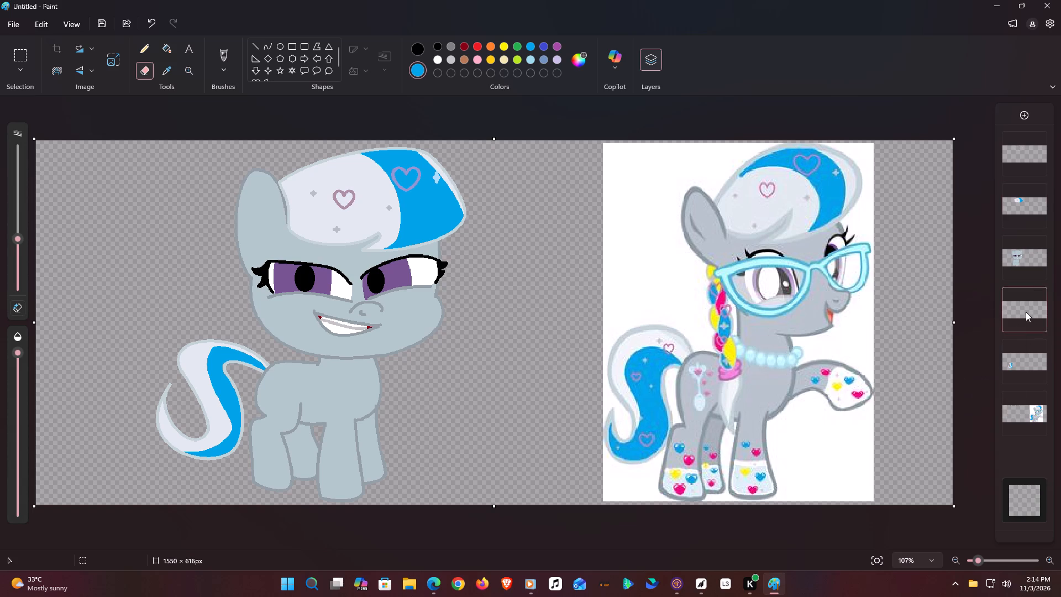
pyautogui.rightClick(1026, 312)
pyautogui.click(942, 357)
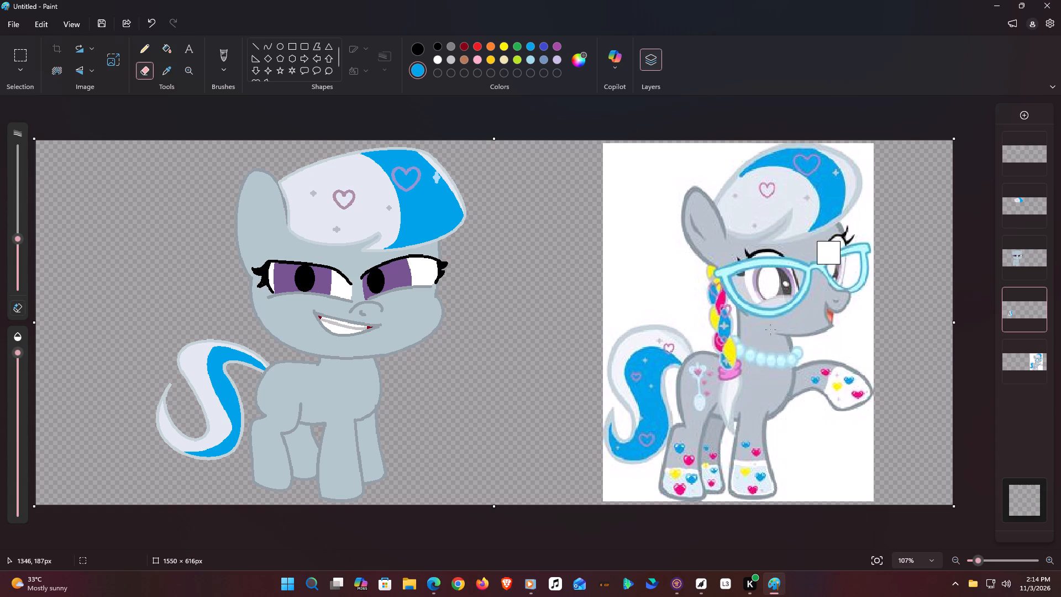
# Switch to Microsoft Edge and play the open YouTube Short.
pyautogui.click(435, 583)
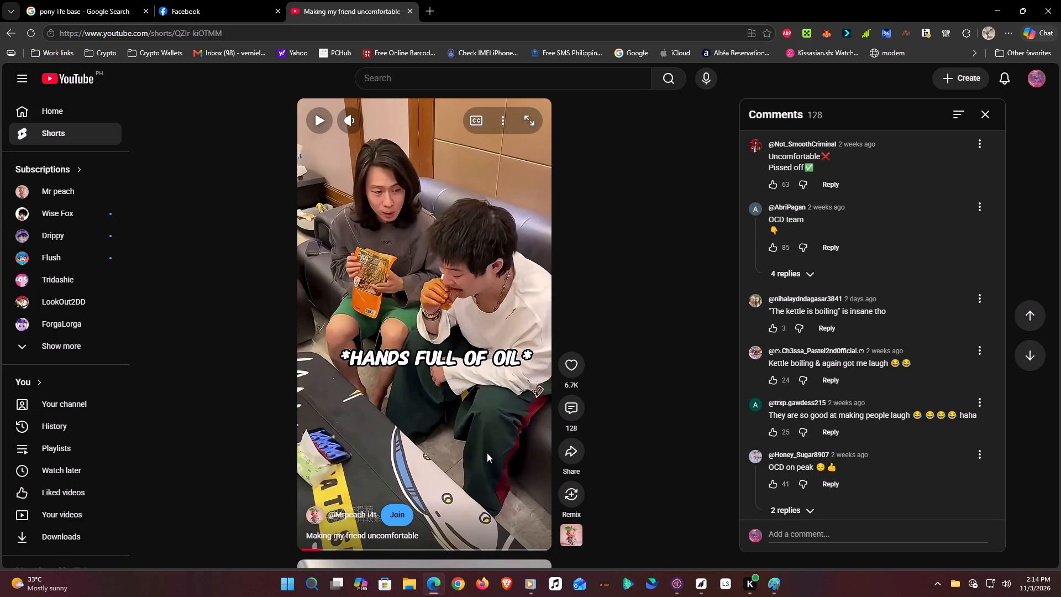
pyautogui.click(394, 261)
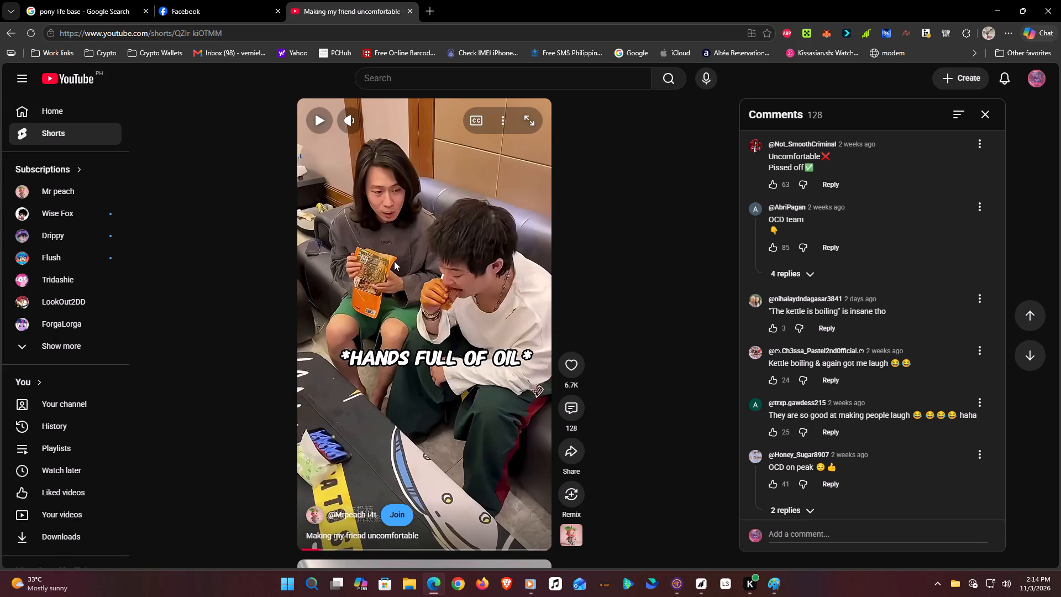
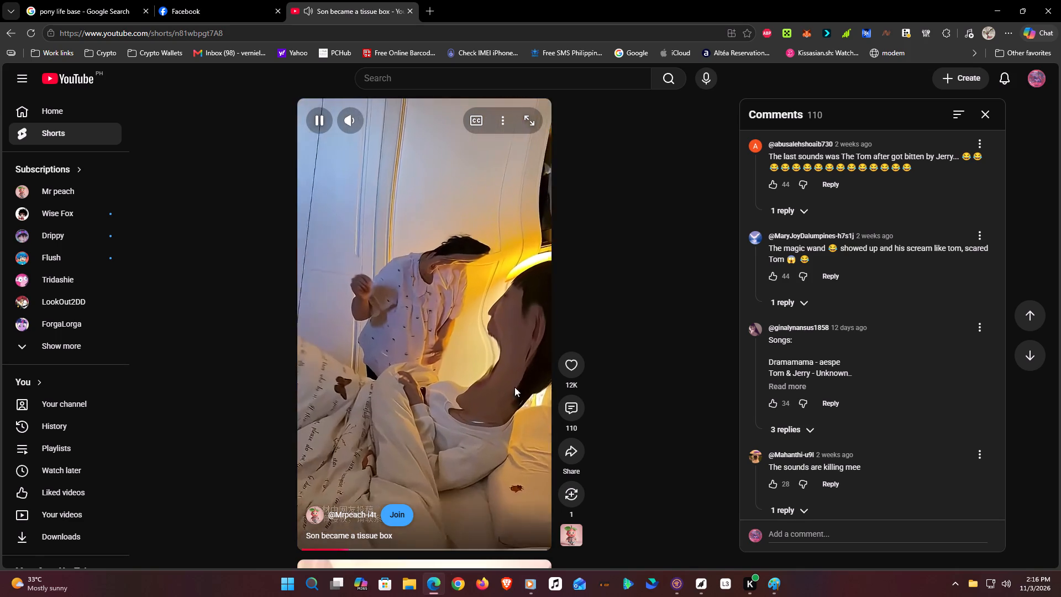
# Watch the next YouTube Short, check its description, and pause it.
pyautogui.scroll(-2, 302, 228)
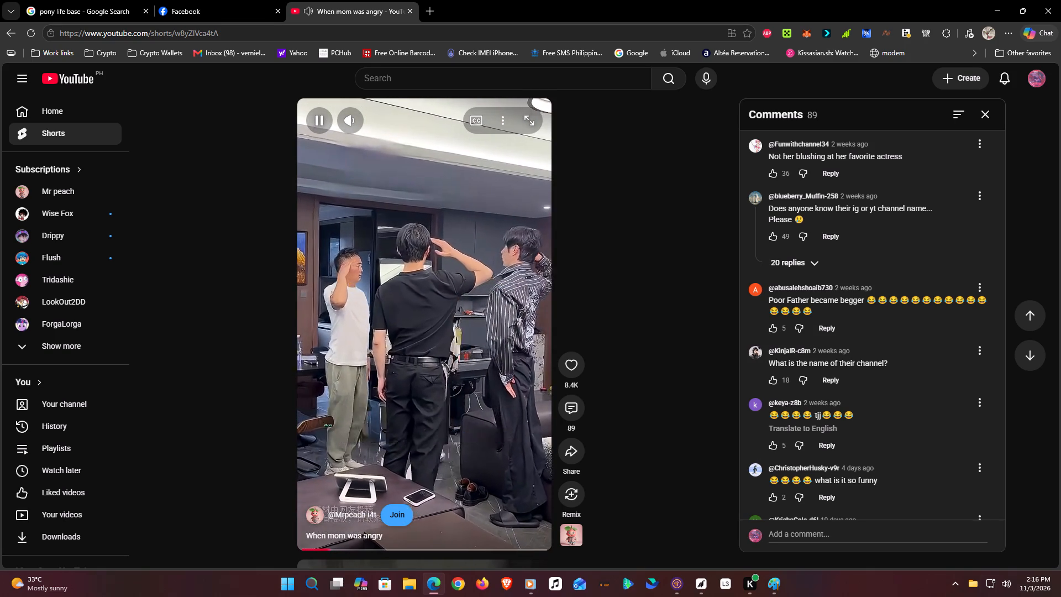
pyautogui.click(310, 531)
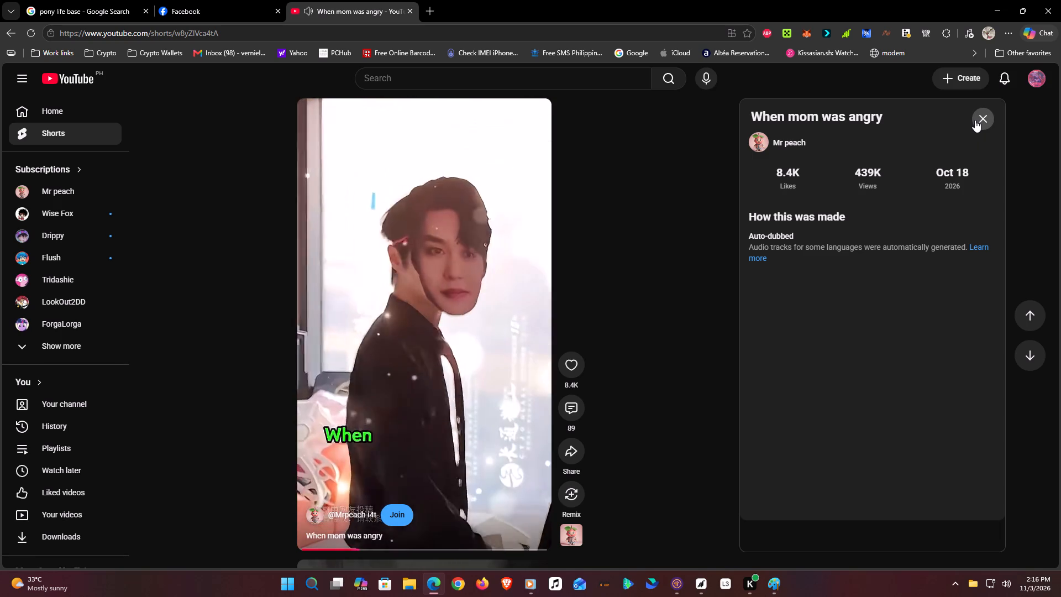
pyautogui.click(975, 121)
pyautogui.click(689, 297)
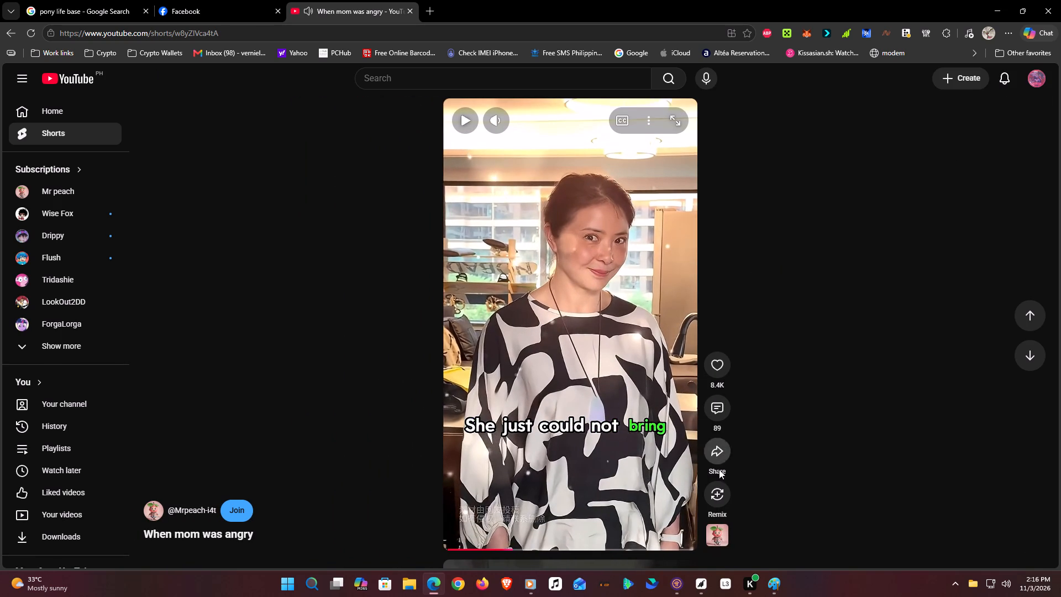
# Switch to Paint and sample the grey of the small sparkle on the pony's mane as the active colour.
pyautogui.click(767, 582)
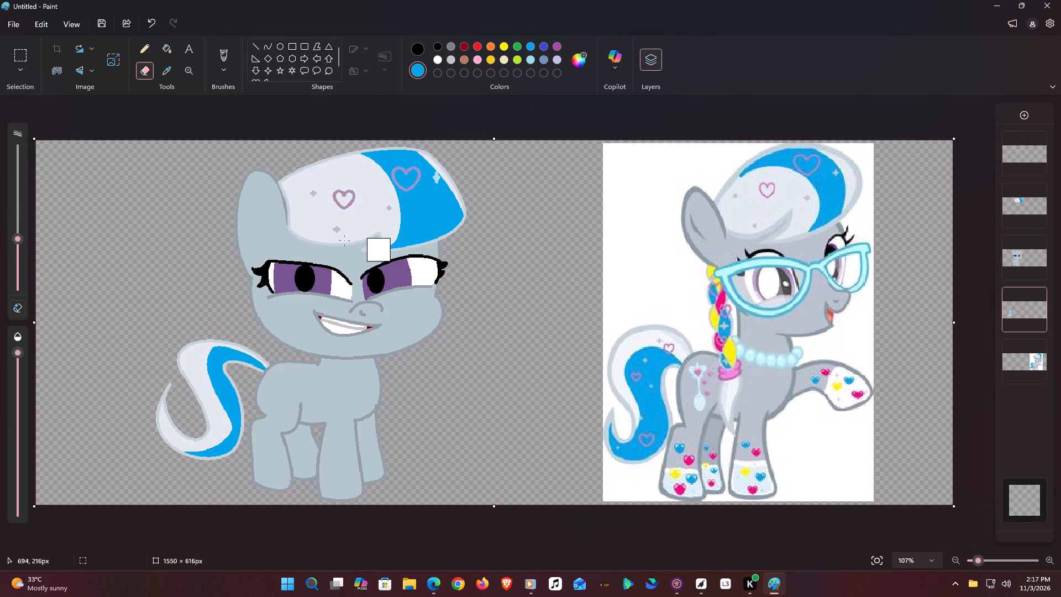
pyautogui.click(177, 66)
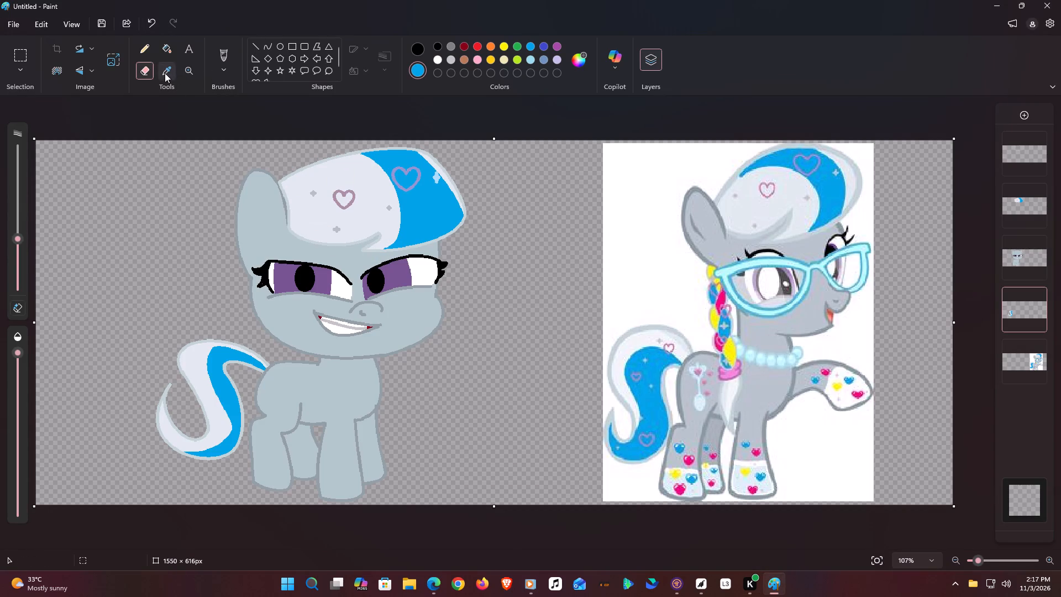
pyautogui.click(164, 72)
pyautogui.click(338, 228)
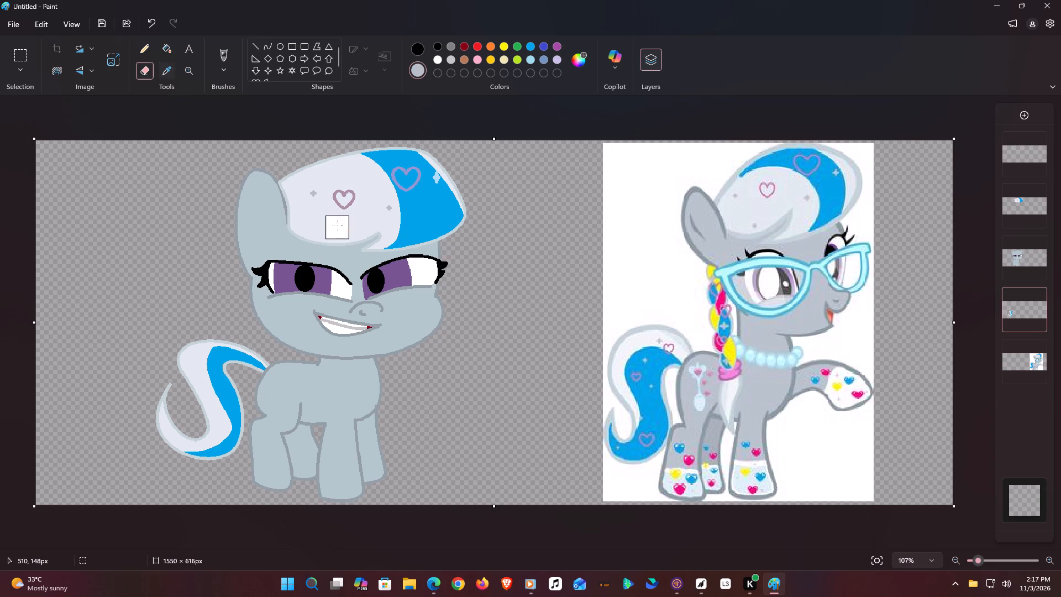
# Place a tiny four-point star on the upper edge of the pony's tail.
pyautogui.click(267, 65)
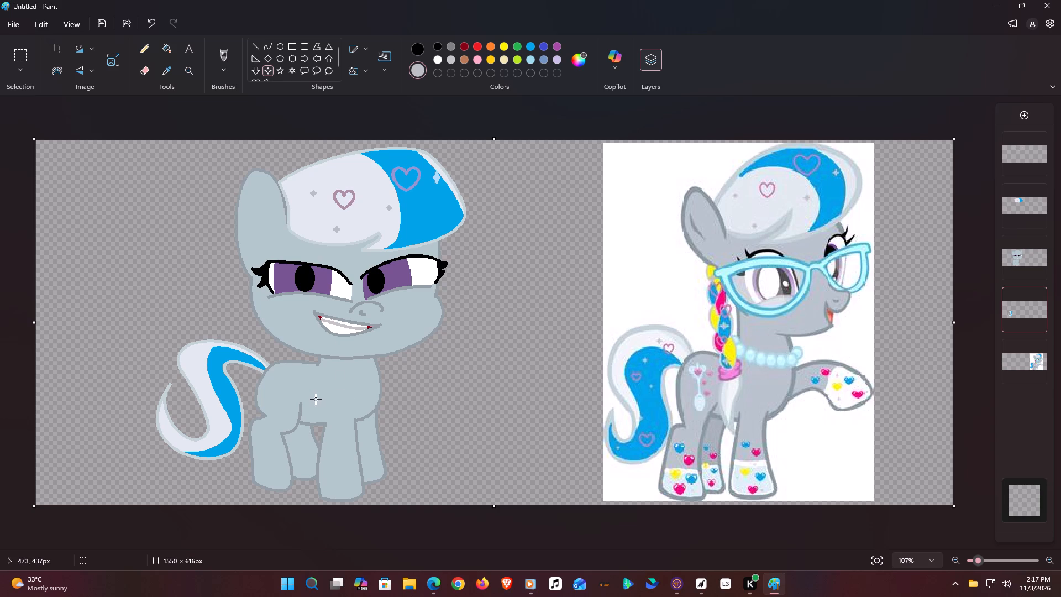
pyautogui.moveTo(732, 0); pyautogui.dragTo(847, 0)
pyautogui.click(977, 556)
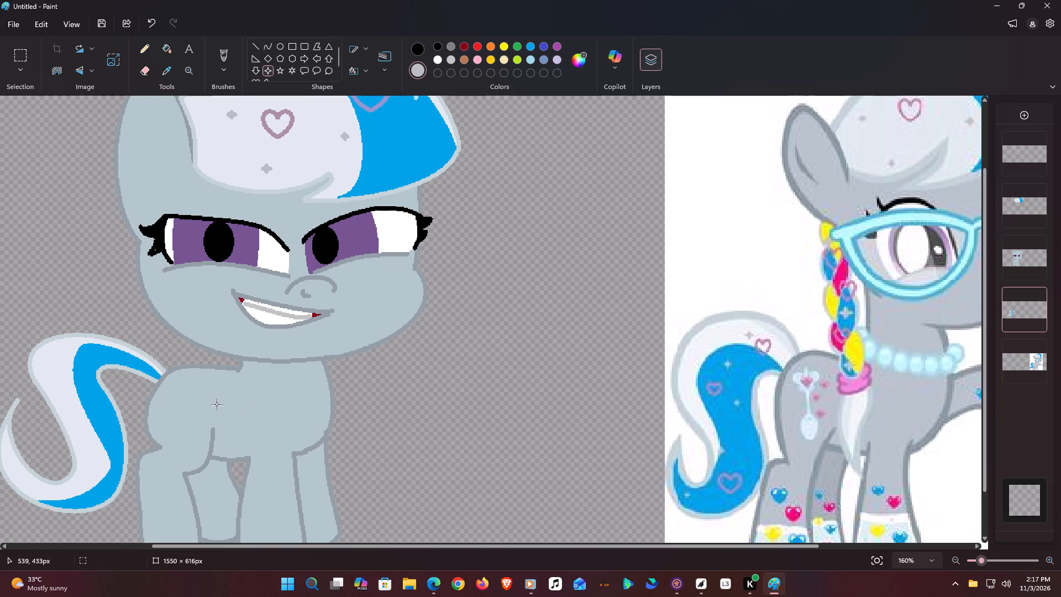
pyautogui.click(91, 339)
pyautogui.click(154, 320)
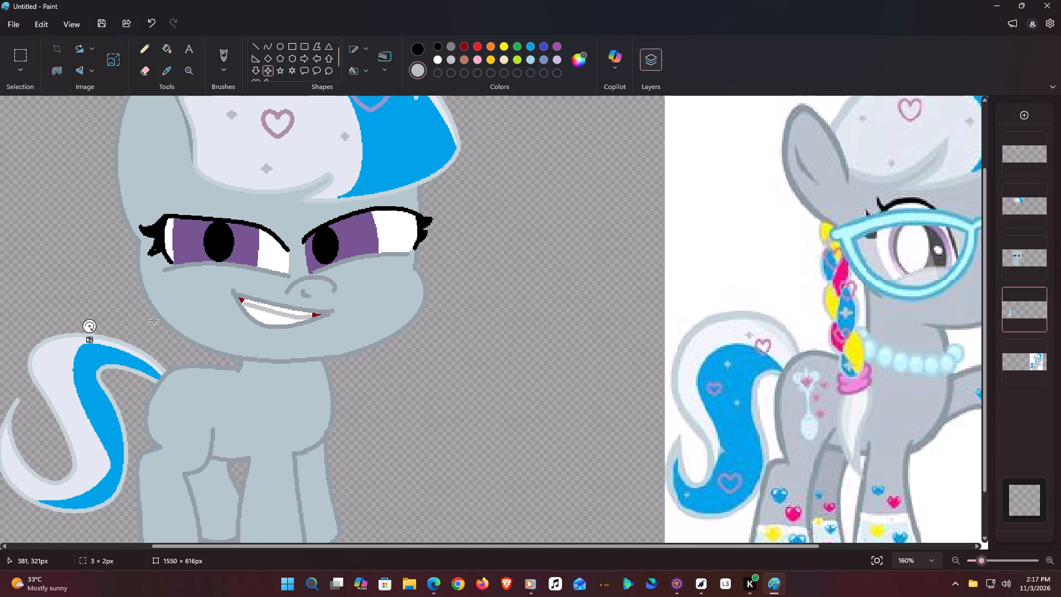
# Undo the tiny star on the tail and the merge of the tail outline layer into the tail fill layer.
pyautogui.click(163, 76)
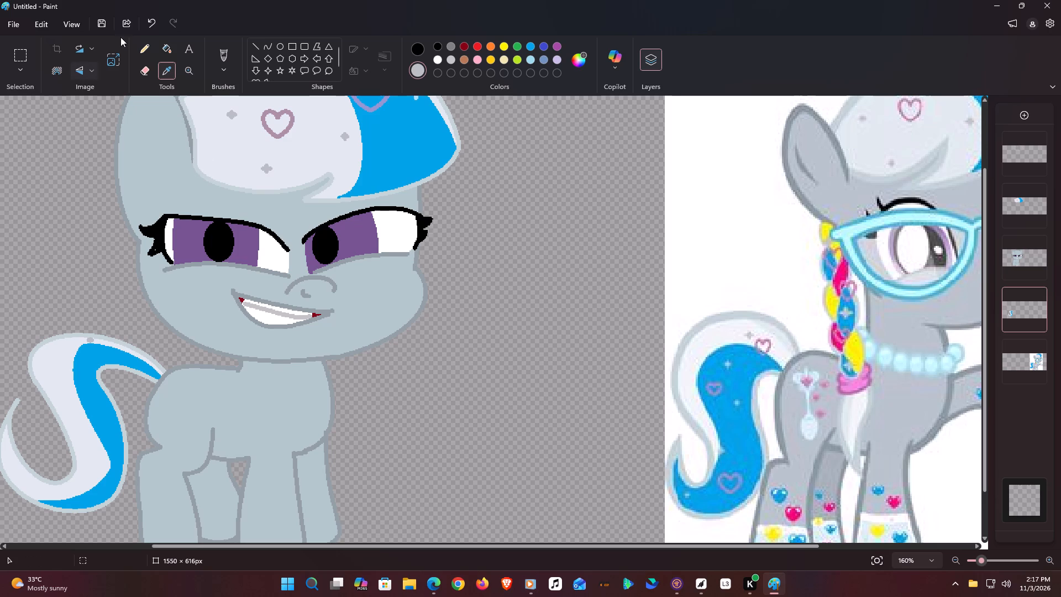
pyautogui.click(141, 20)
pyautogui.click(145, 22)
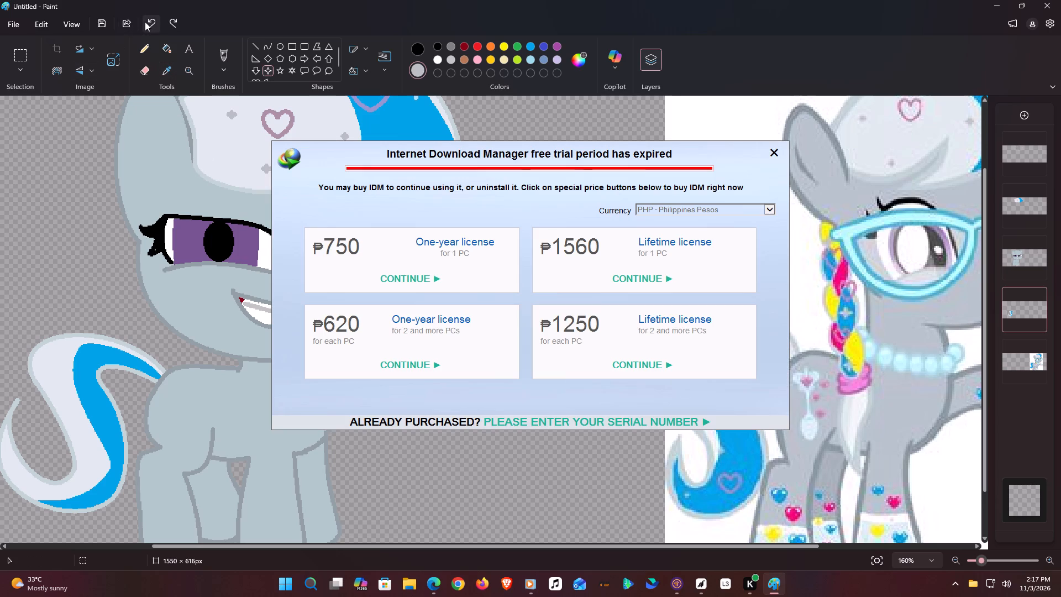
pyautogui.click(145, 22)
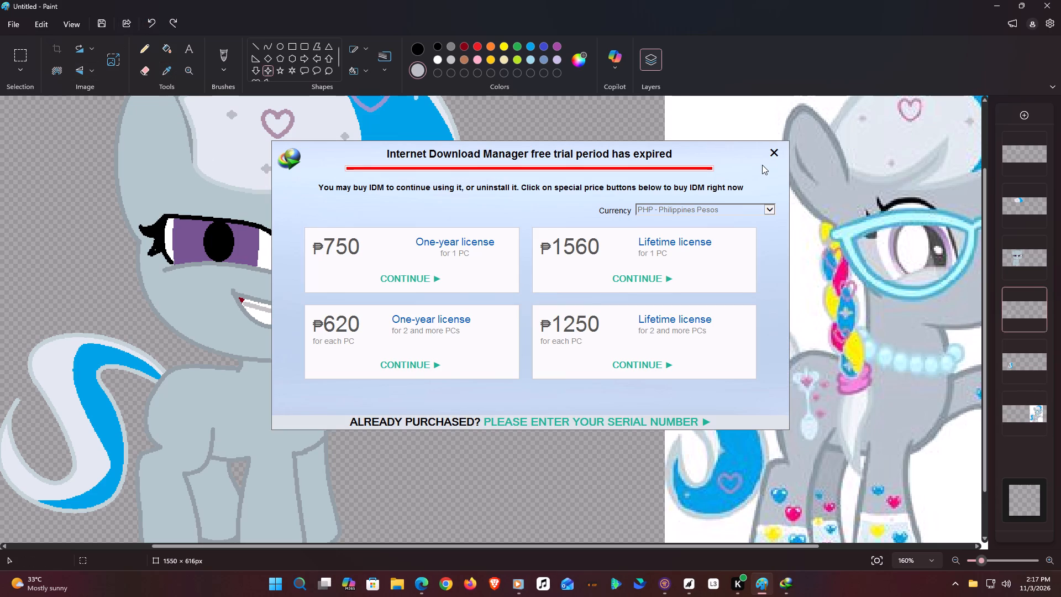
# Dismiss the Internet Download Manager trial notice.
pyautogui.click(768, 153)
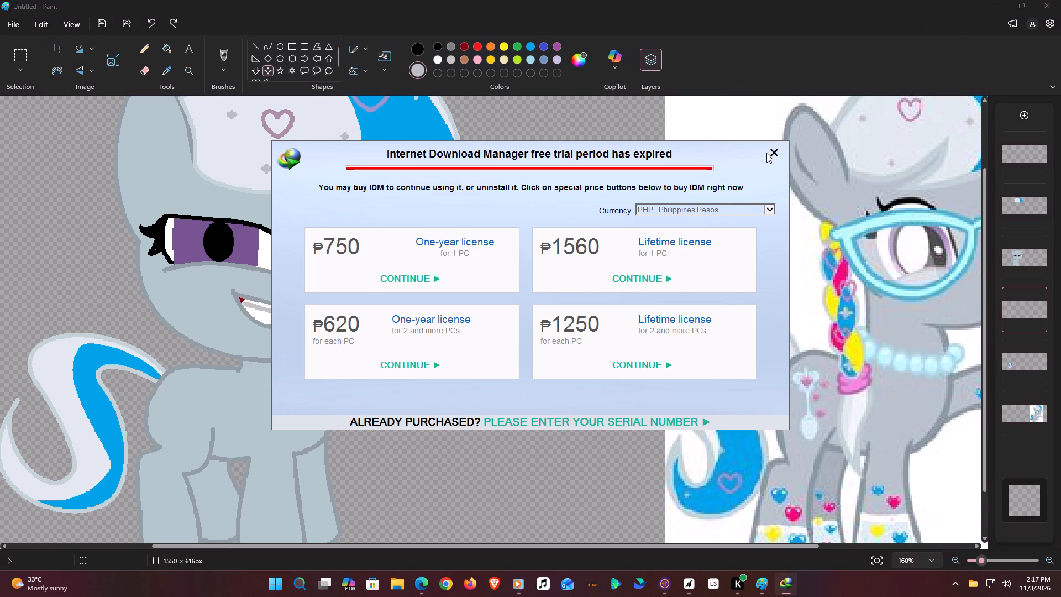
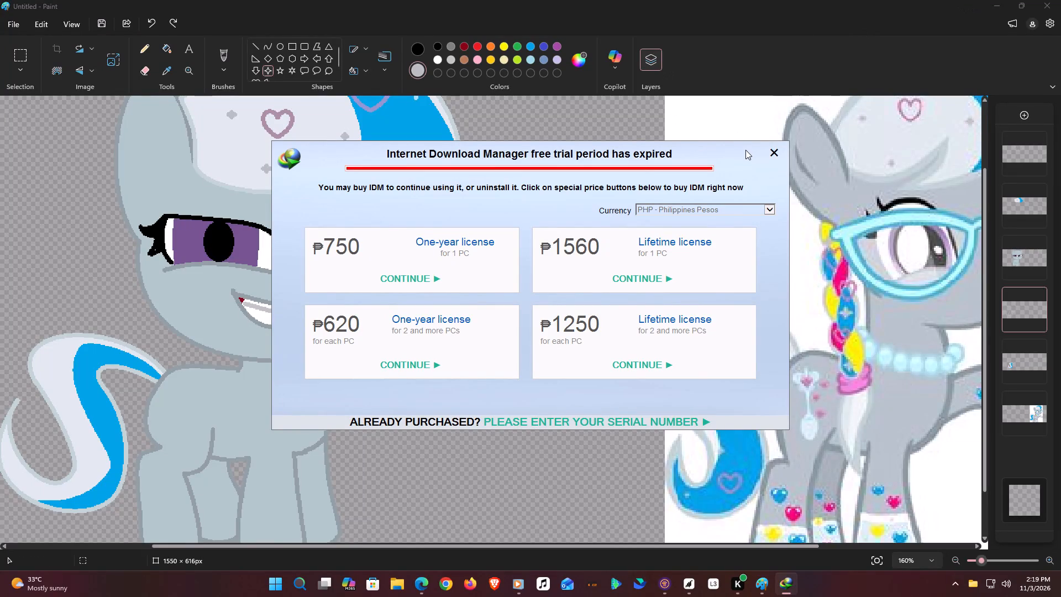
# Dismiss the Internet Download Manager trial notice.
pyautogui.click(775, 155)
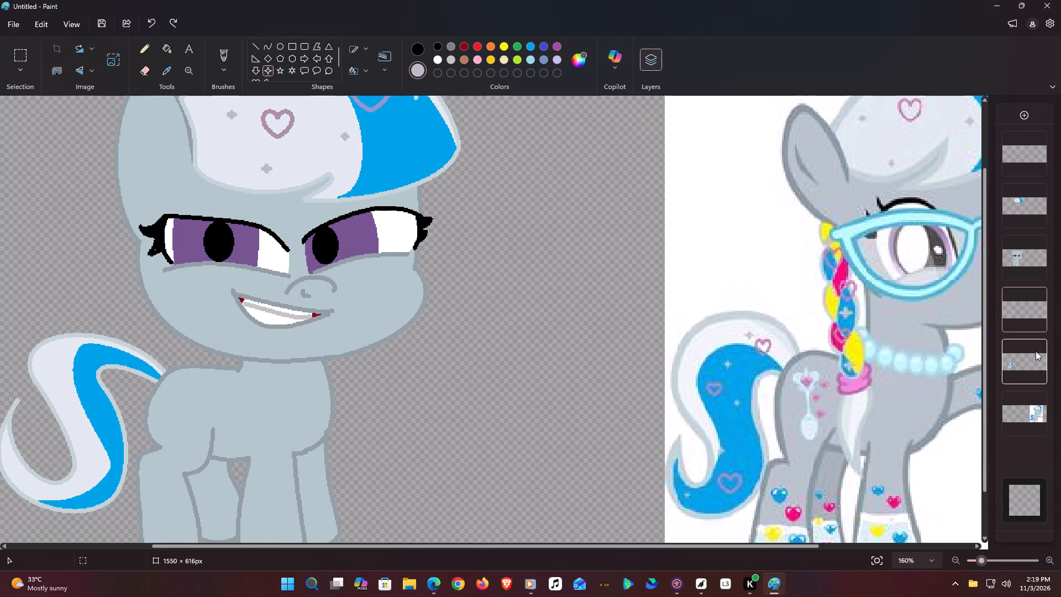
# Make the tail fill layer active and place a tiny grey four-point star on the light band at the top of the tail.
pyautogui.click(1038, 295)
pyautogui.click(1038, 295)
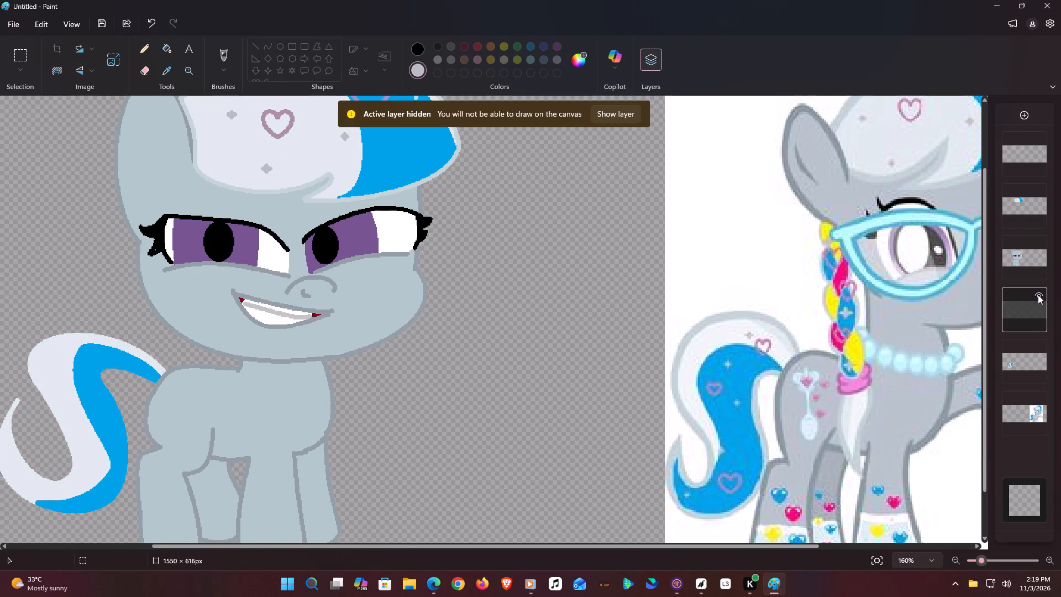
pyautogui.click(1036, 365)
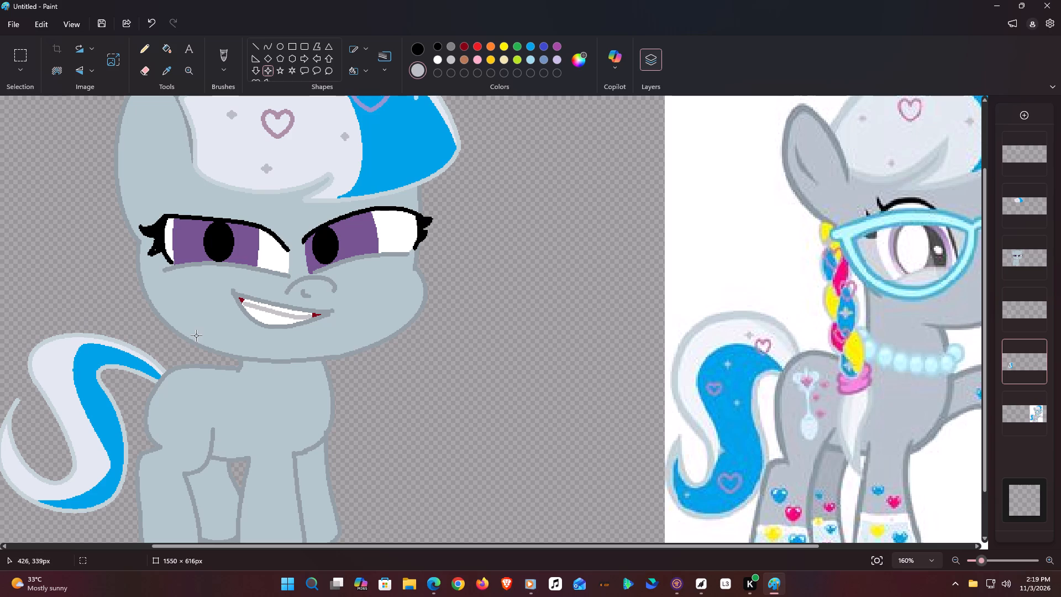
pyautogui.click(94, 340)
pyautogui.click(175, 337)
# Sample the pink of the heart on the reference tail and draw a heart outline about 17 × 18 px near the top of the tail.
pyautogui.click(166, 71)
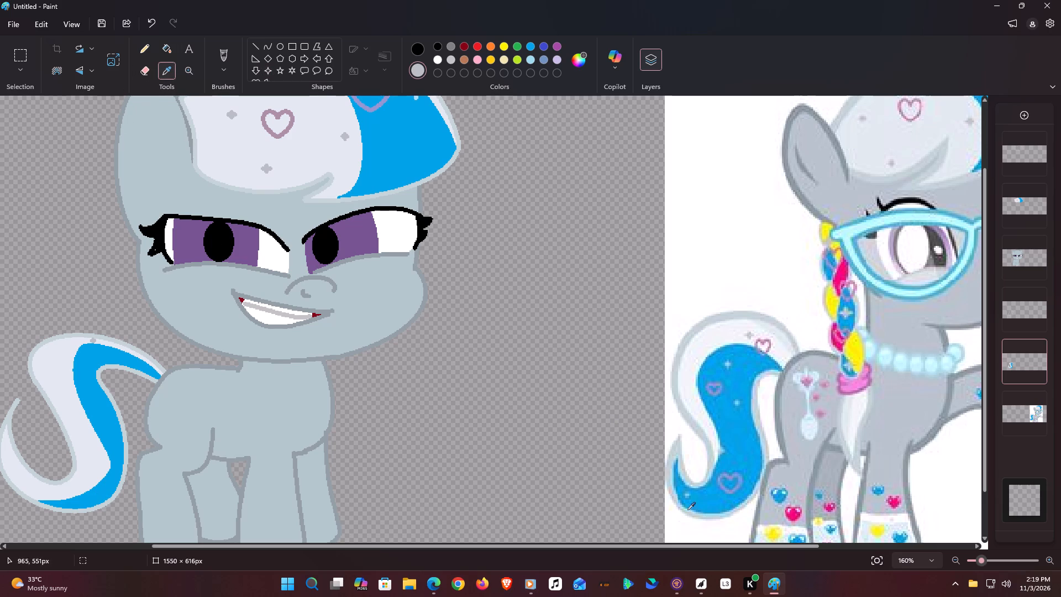
pyautogui.click(764, 342)
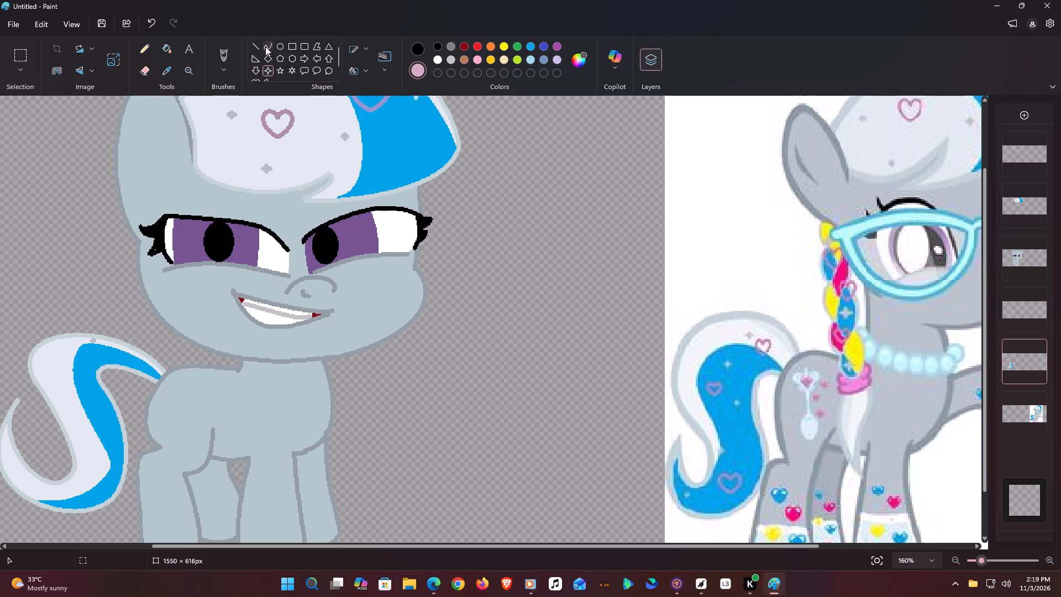
pyautogui.scroll(-2, 248, 49)
pyautogui.click(255, 71)
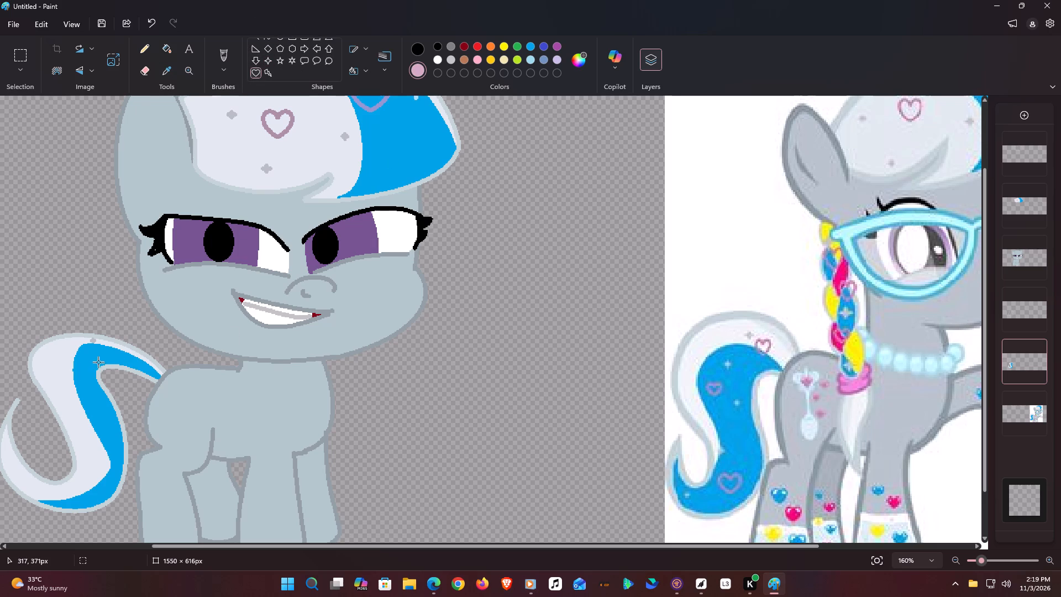
pyautogui.moveTo(114, 344); pyautogui.dragTo(109, 362)
pyautogui.moveTo(109, 362); pyautogui.dragTo(99, 360)
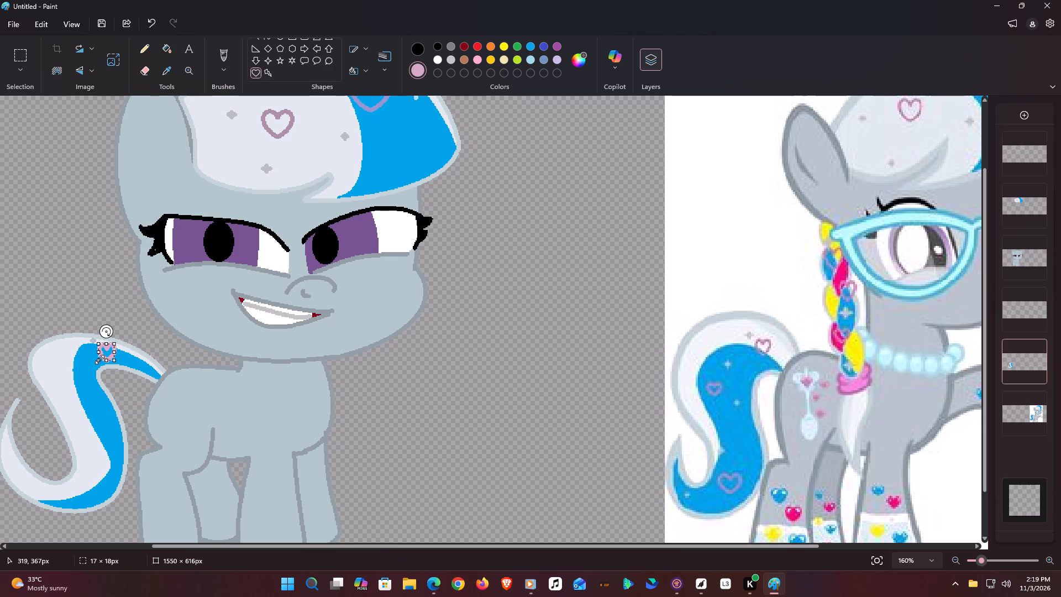
# Sample the tail star's grey and scatter four more tiny four-point stars, up to about 6 px, down the tail's blue stripe.
pyautogui.click(166, 72)
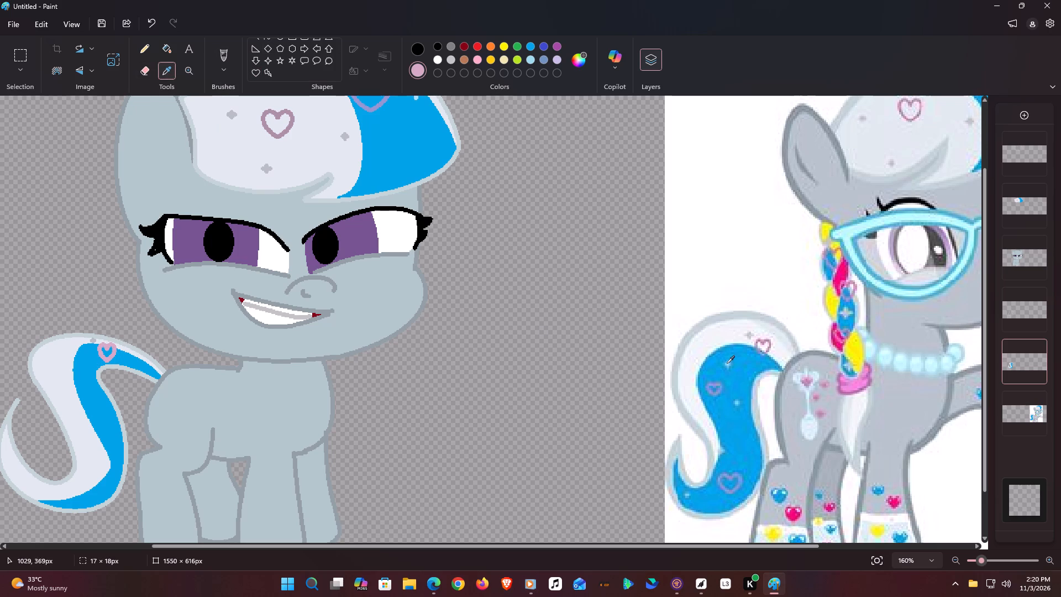
pyautogui.click(94, 340)
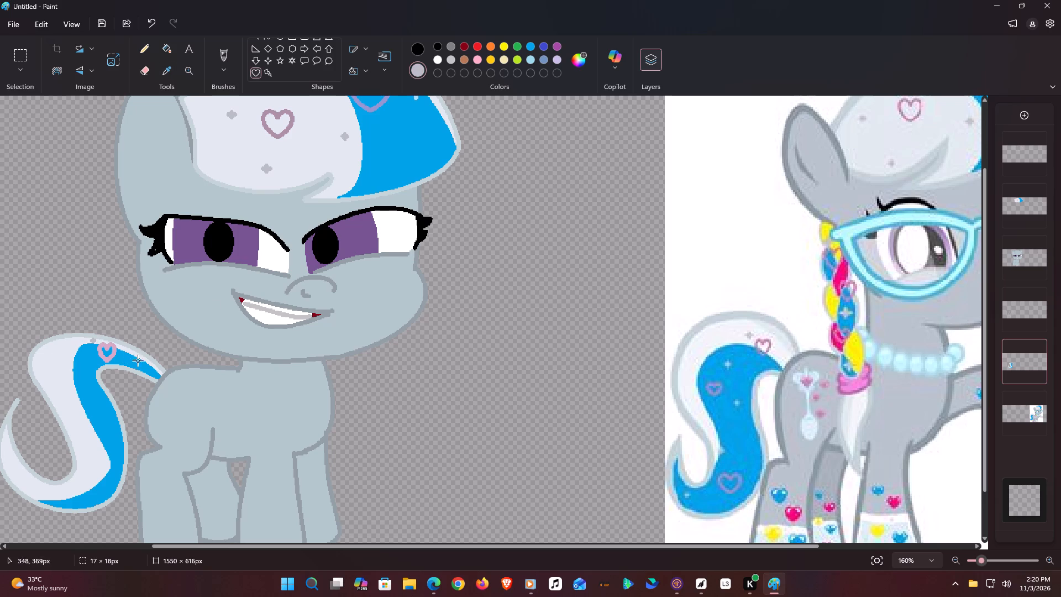
pyautogui.click(266, 59)
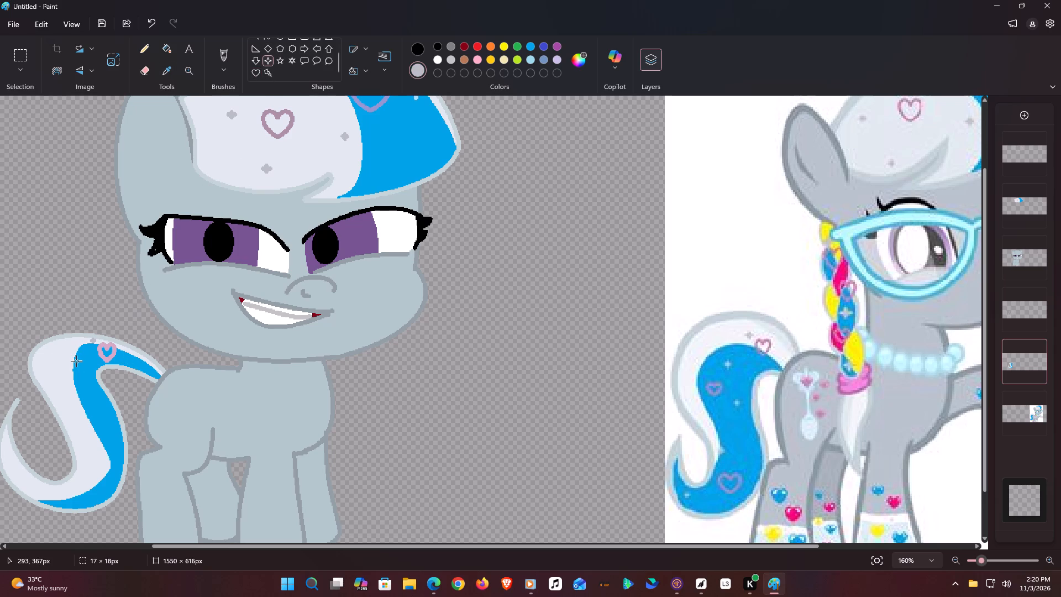
pyautogui.click(79, 363)
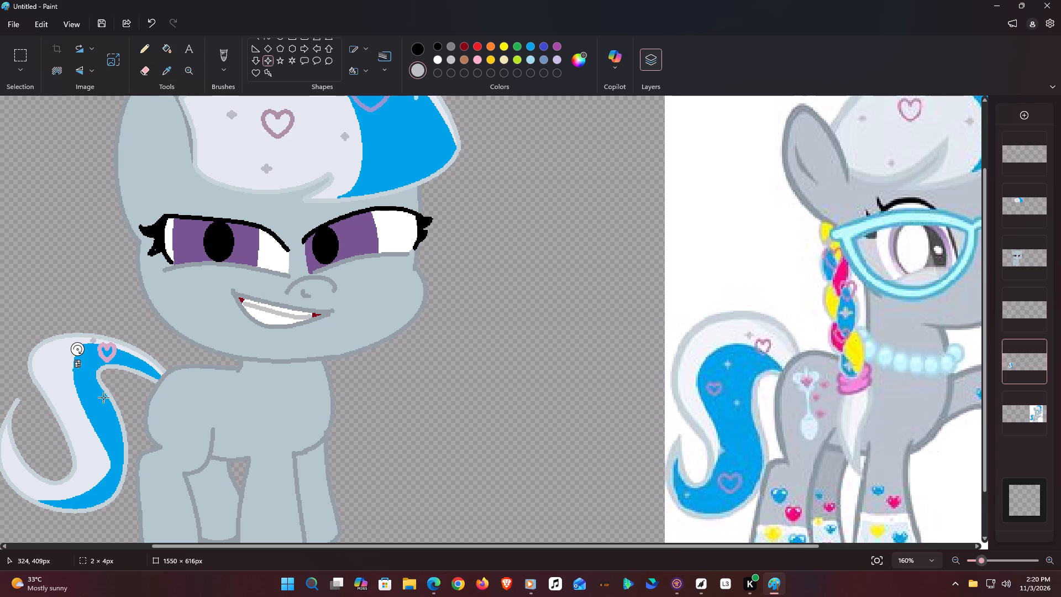
pyautogui.moveTo(103, 397); pyautogui.dragTo(98, 404)
pyautogui.moveTo(98, 404); pyautogui.dragTo(98, 403)
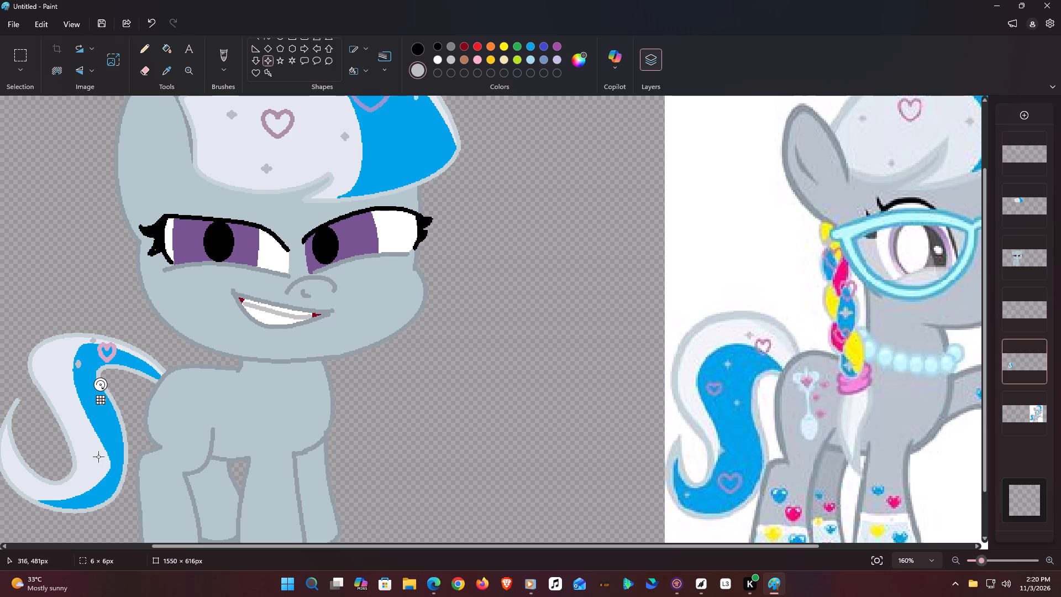
pyautogui.click(103, 447)
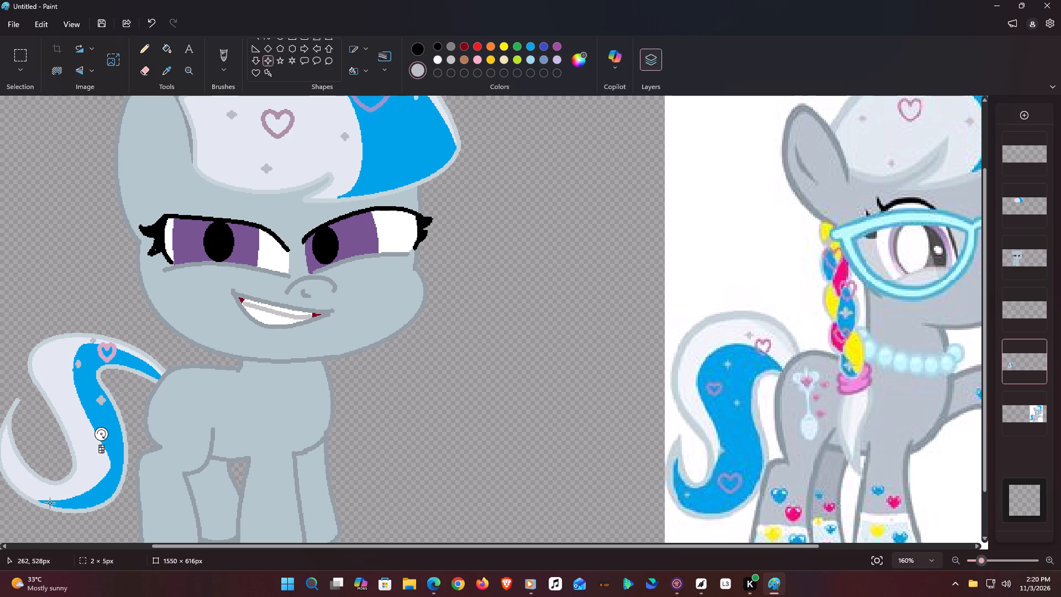
pyautogui.click(64, 500)
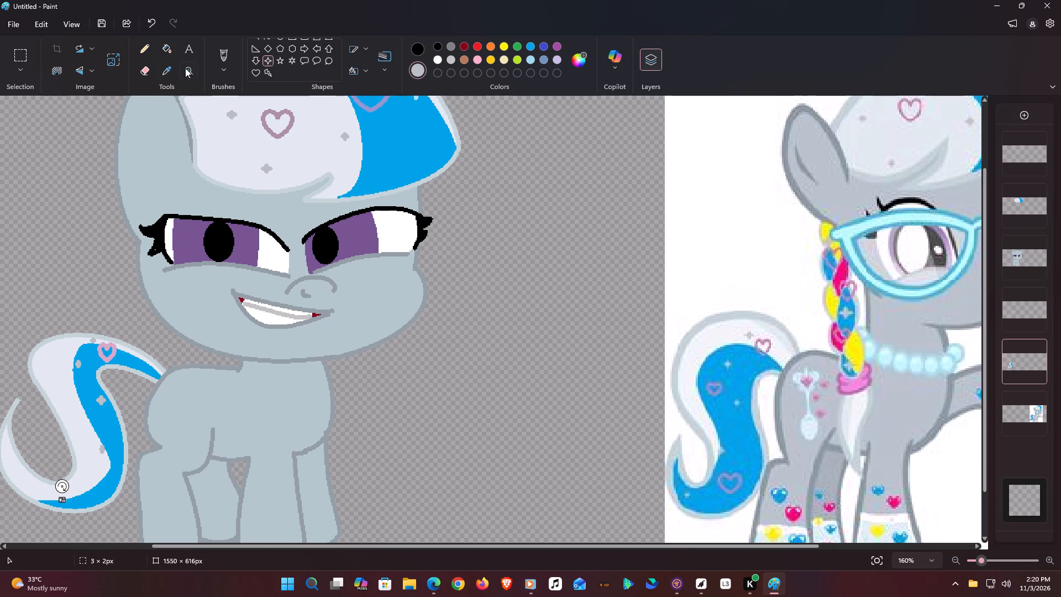
# Sample the pink of the tail heart and draw a second heart about 18 × 18 px on the upper blue stripe, between the stars.
pyautogui.click(162, 68)
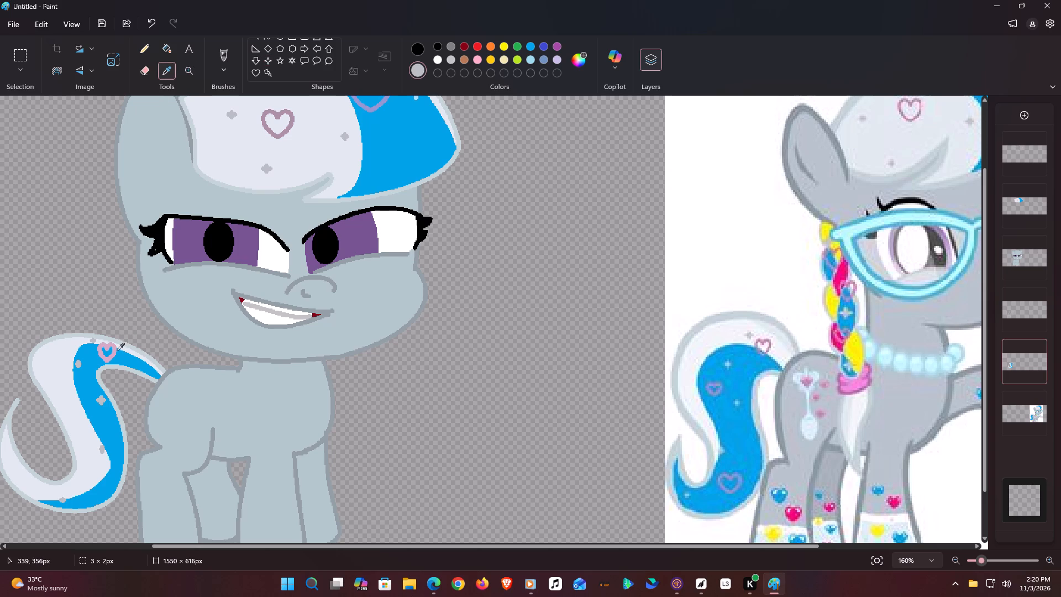
pyautogui.click(114, 348)
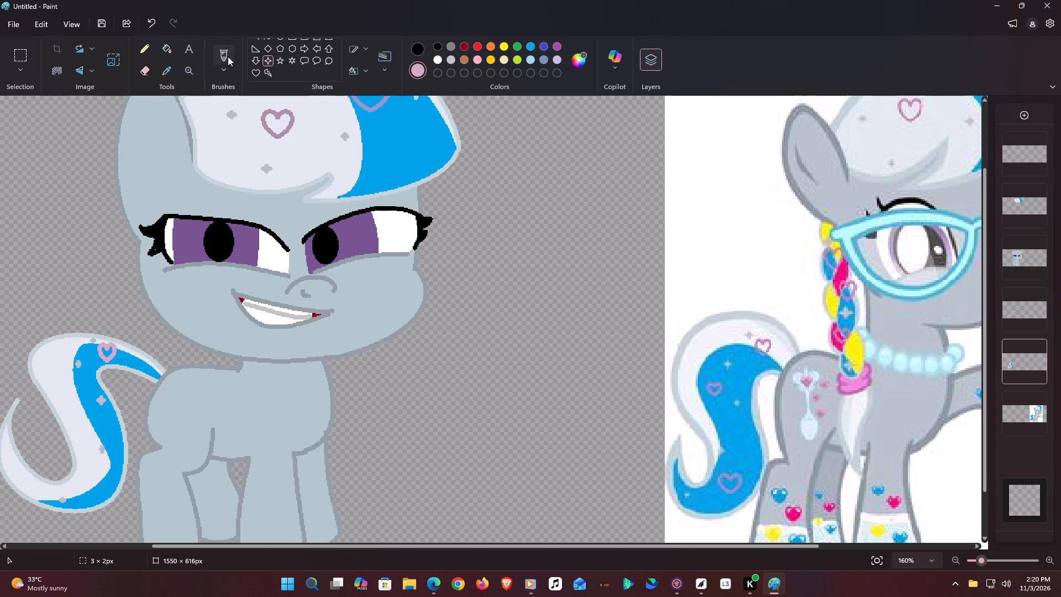
pyautogui.click(258, 70)
pyautogui.moveTo(86, 378); pyautogui.dragTo(75, 394)
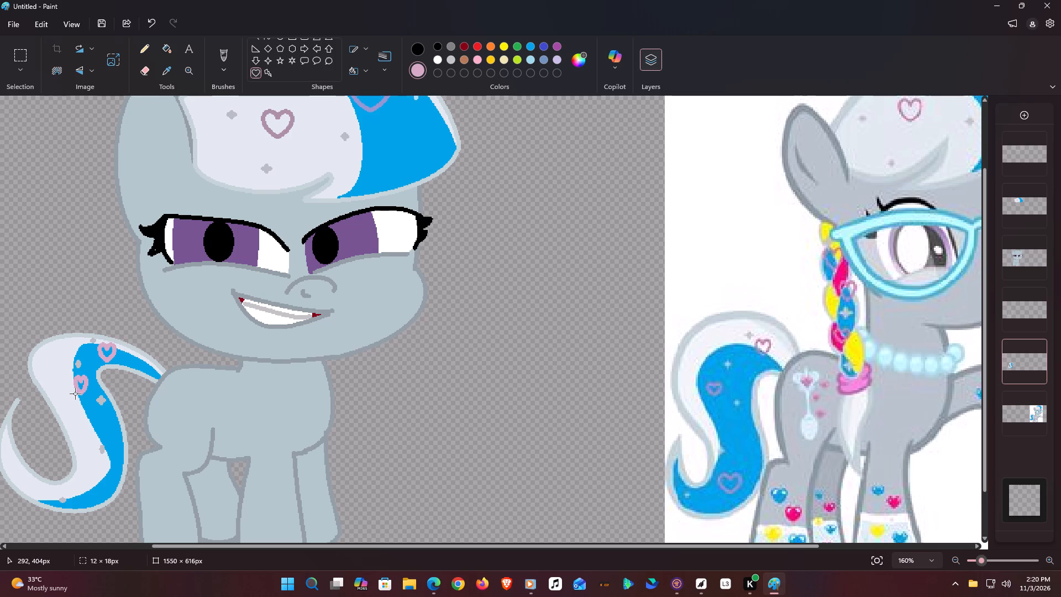
pyautogui.moveTo(75, 394); pyautogui.dragTo(72, 391)
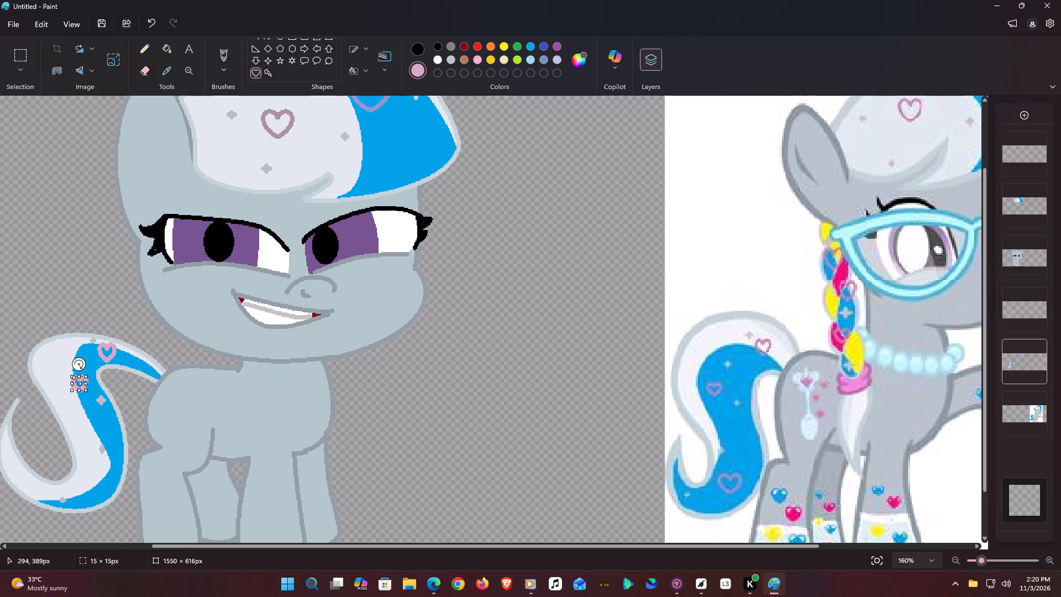
pyautogui.click(78, 384)
pyautogui.moveTo(78, 384); pyautogui.dragTo(80, 385)
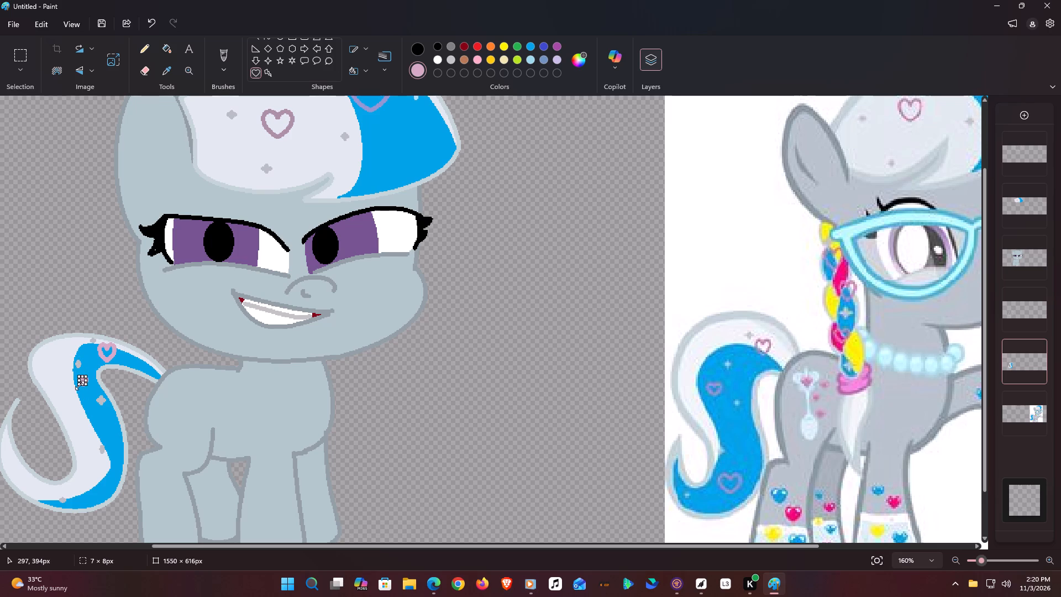
pyautogui.moveTo(80, 385); pyautogui.dragTo(75, 390)
pyautogui.moveTo(75, 390); pyautogui.dragTo(75, 389)
pyautogui.moveTo(87, 386); pyautogui.dragTo(96, 392)
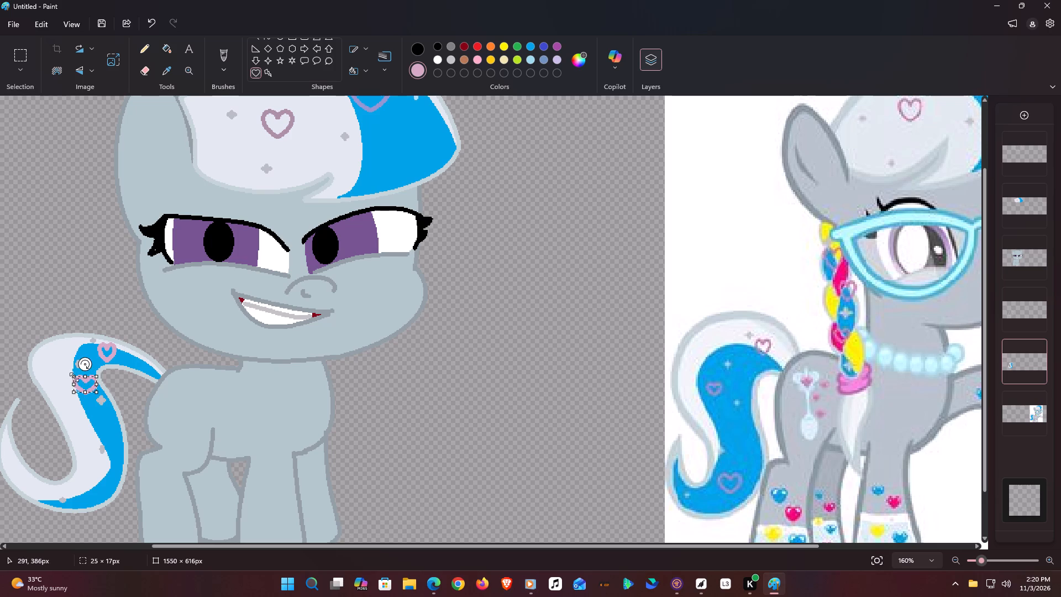
pyautogui.click(73, 377)
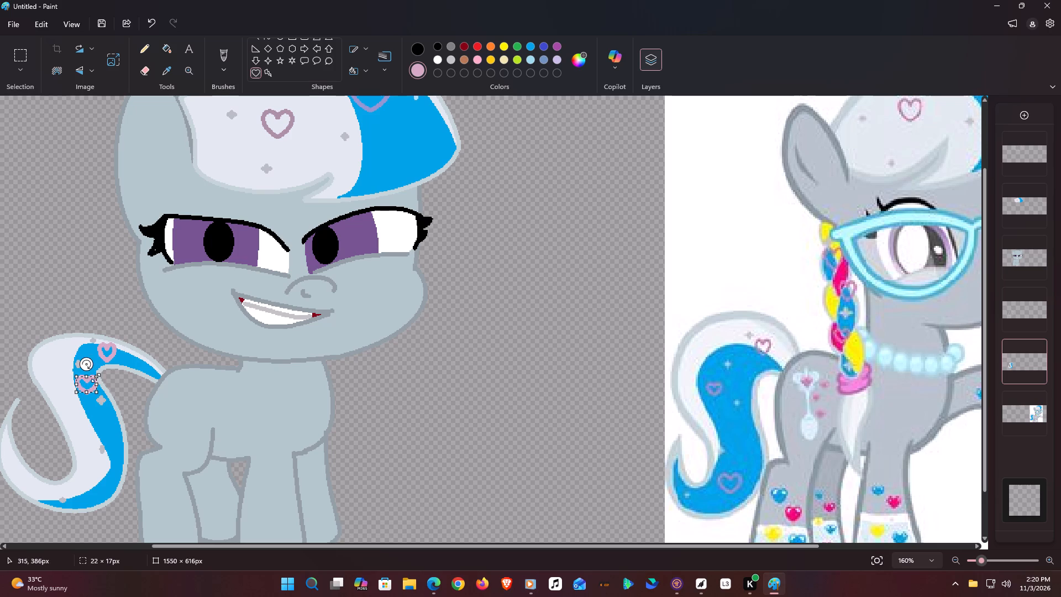
pyautogui.click(96, 378)
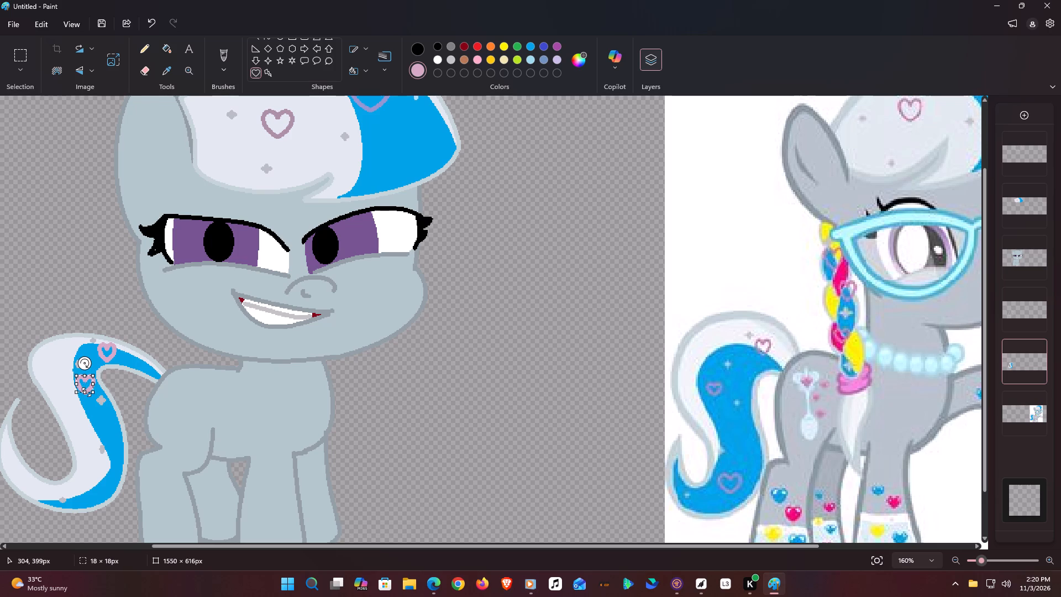
# Draw a third pink heart about 20 px wide at the lower bend of the blue stripe and undo the stray mark on the body.
pyautogui.moveTo(115, 479); pyautogui.dragTo(97, 500)
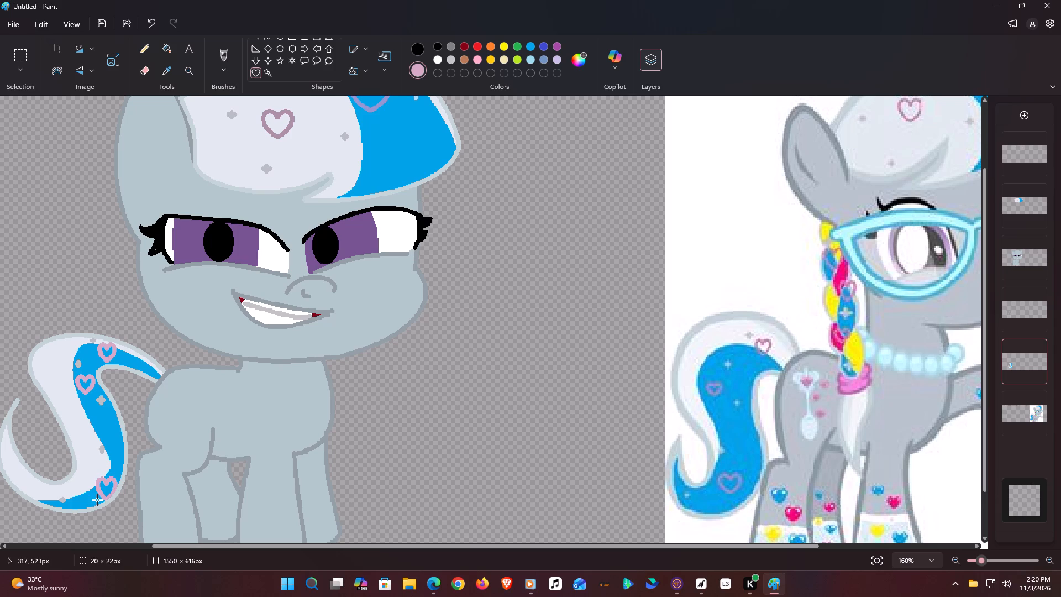
pyautogui.moveTo(97, 500); pyautogui.dragTo(98, 494)
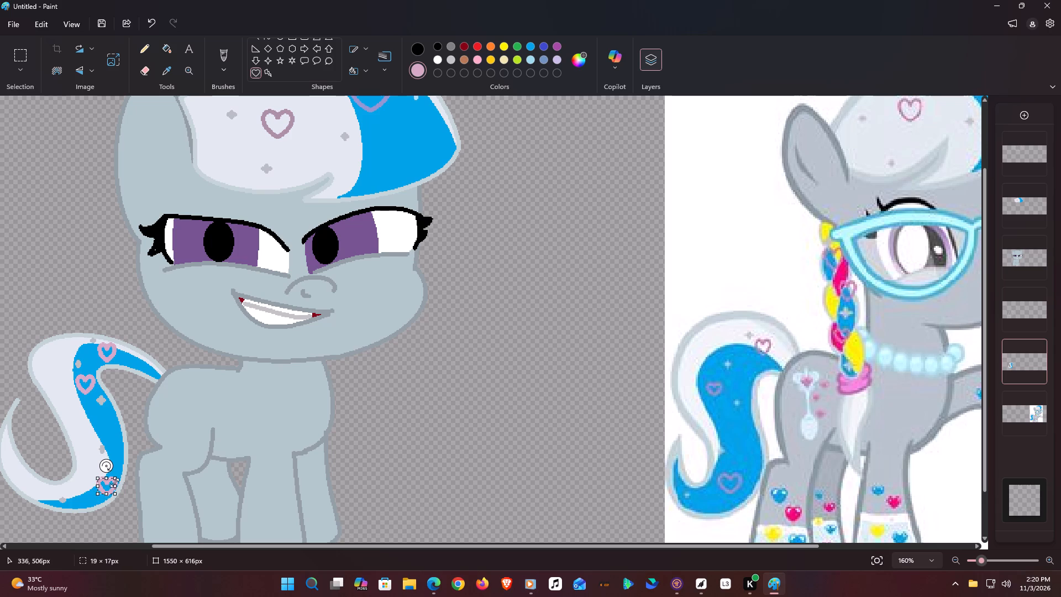
pyautogui.moveTo(96, 478); pyautogui.dragTo(99, 483)
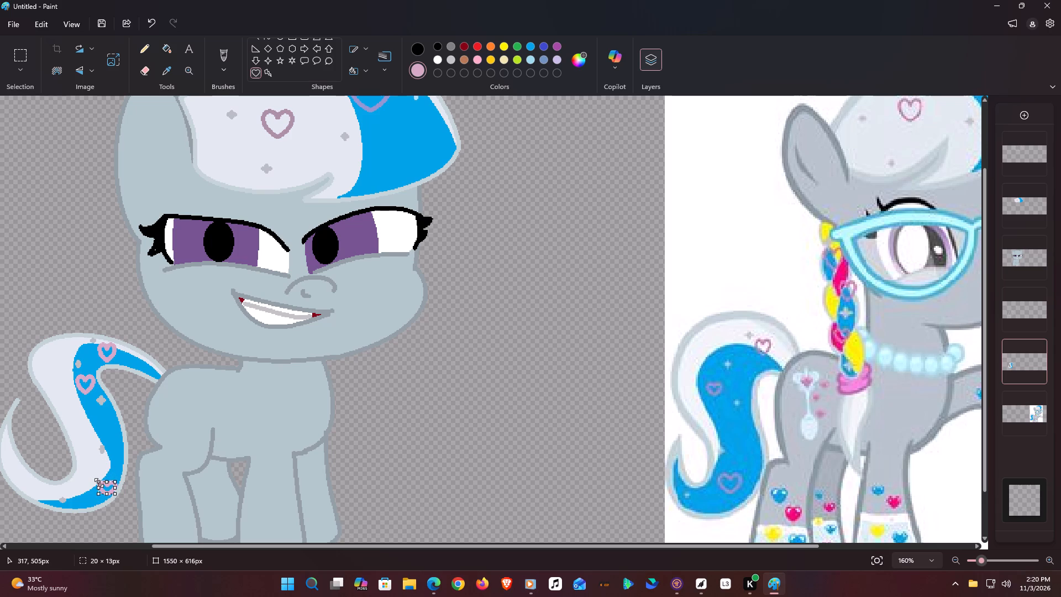
pyautogui.moveTo(99, 483); pyautogui.dragTo(101, 481)
pyautogui.click(174, 433)
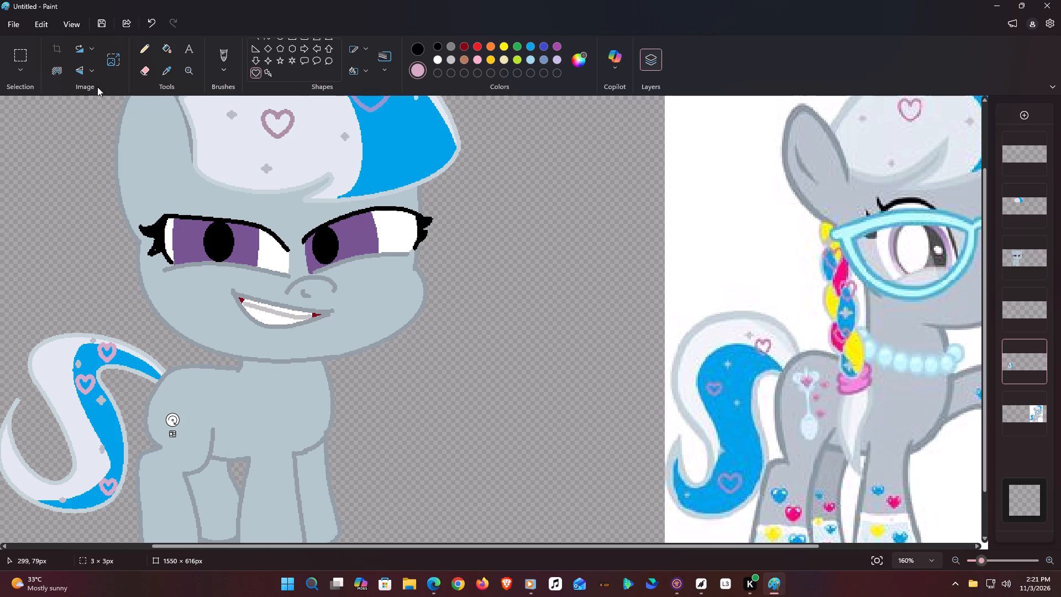
pyautogui.click(155, 23)
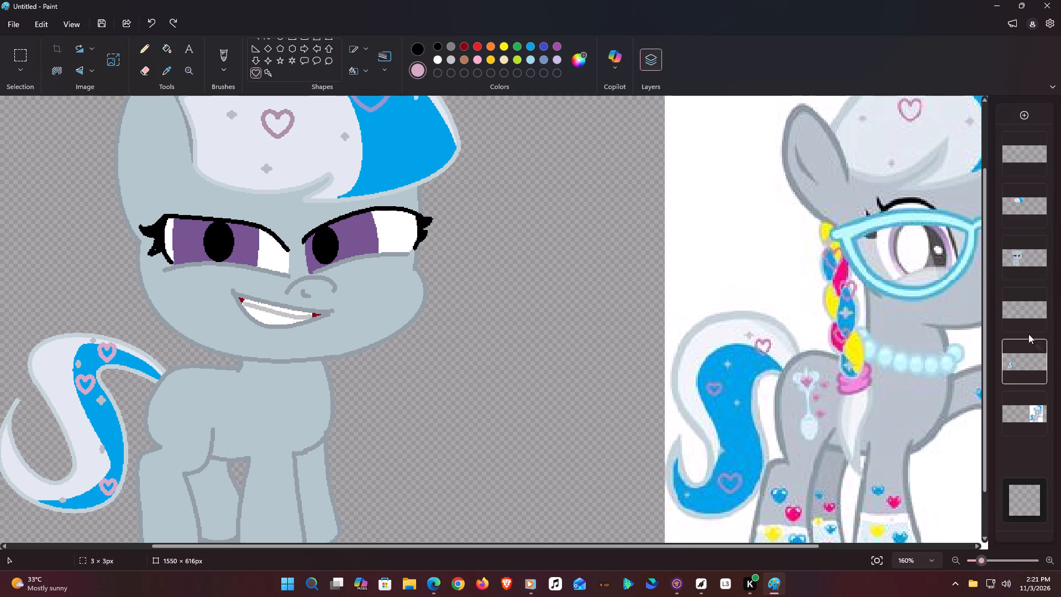
# Hide the tail fill layer and make the tail outline layer active.
pyautogui.click(1042, 342)
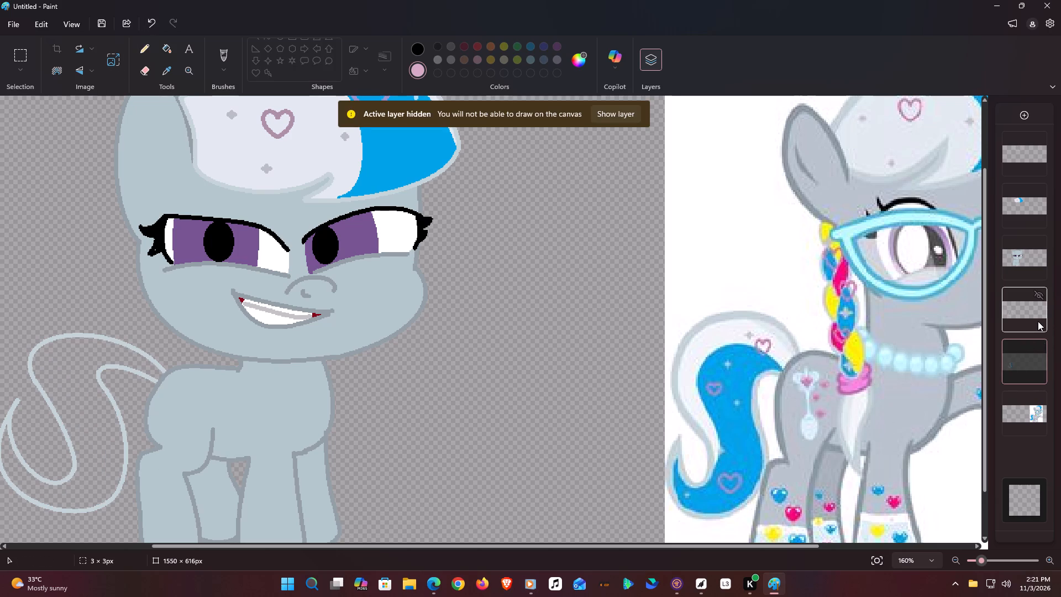
pyautogui.click(1036, 315)
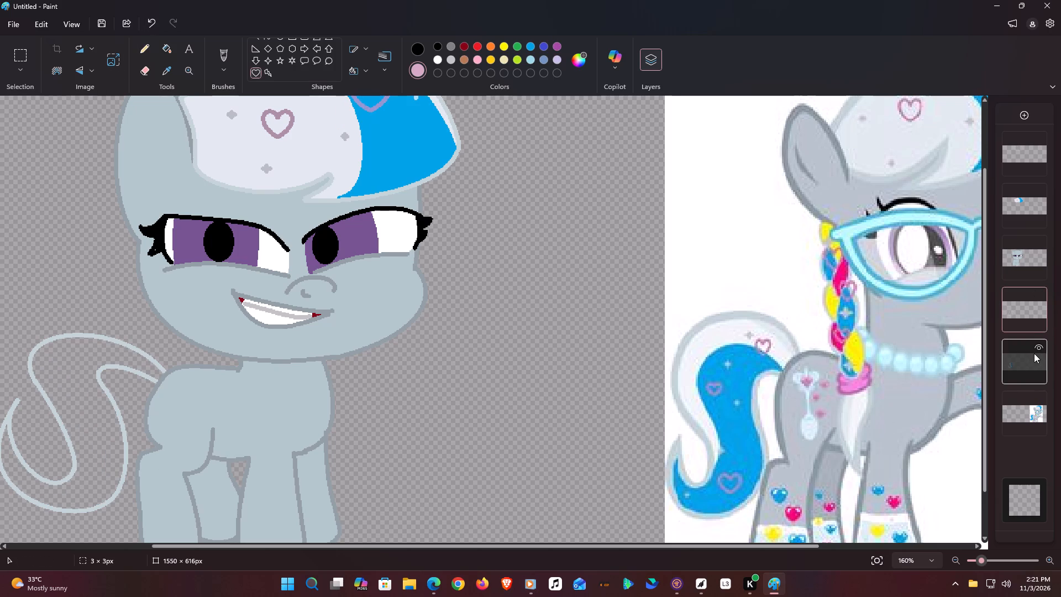
# Show the tail fill layer again and merge the tail outline layer down into it.
pyautogui.click(1034, 352)
pyautogui.rightClick(1027, 317)
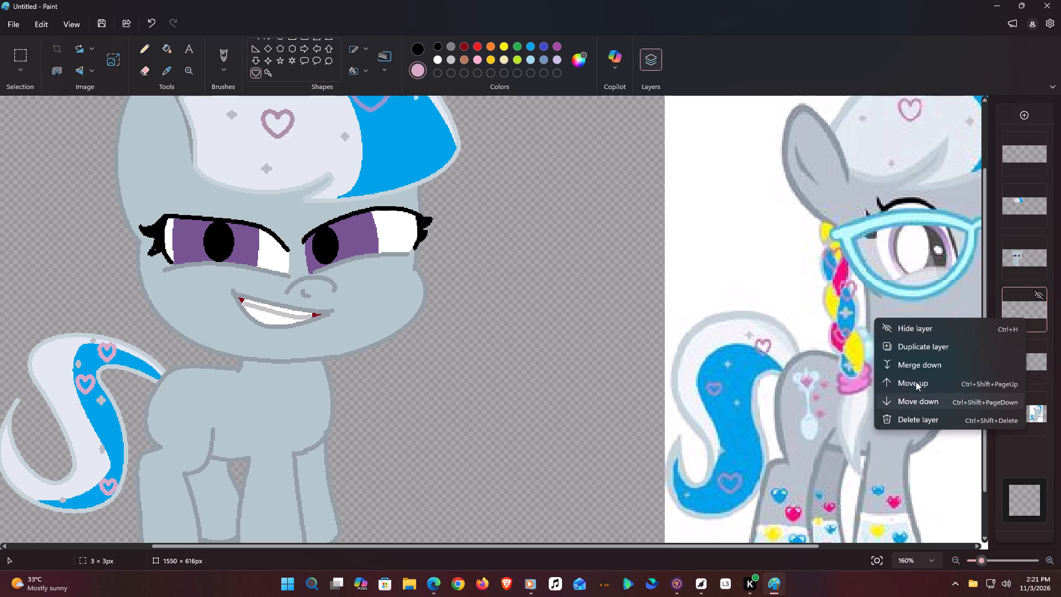
pyautogui.click(914, 371)
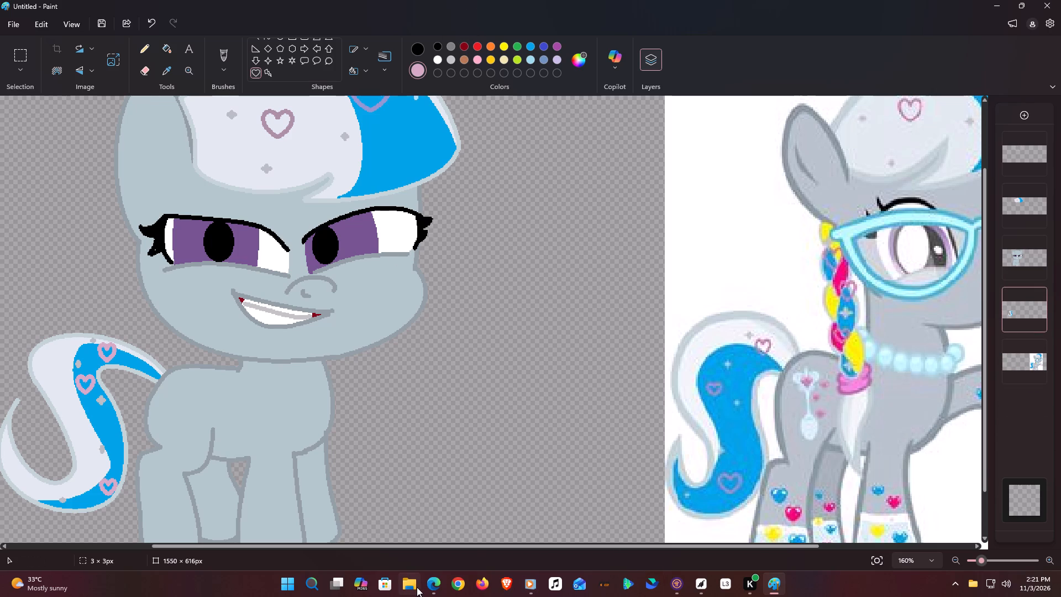
# Switch to Edge and leave the playing Short for the YouTube home page.
pyautogui.click(434, 582)
pyautogui.click(633, 299)
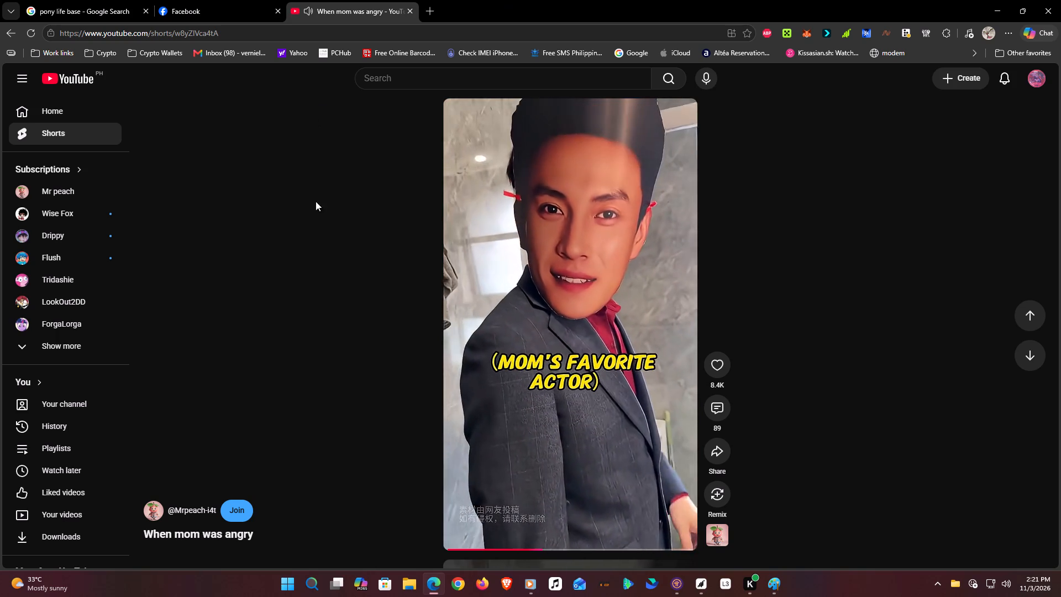
pyautogui.click(548, 311)
pyautogui.click(51, 81)
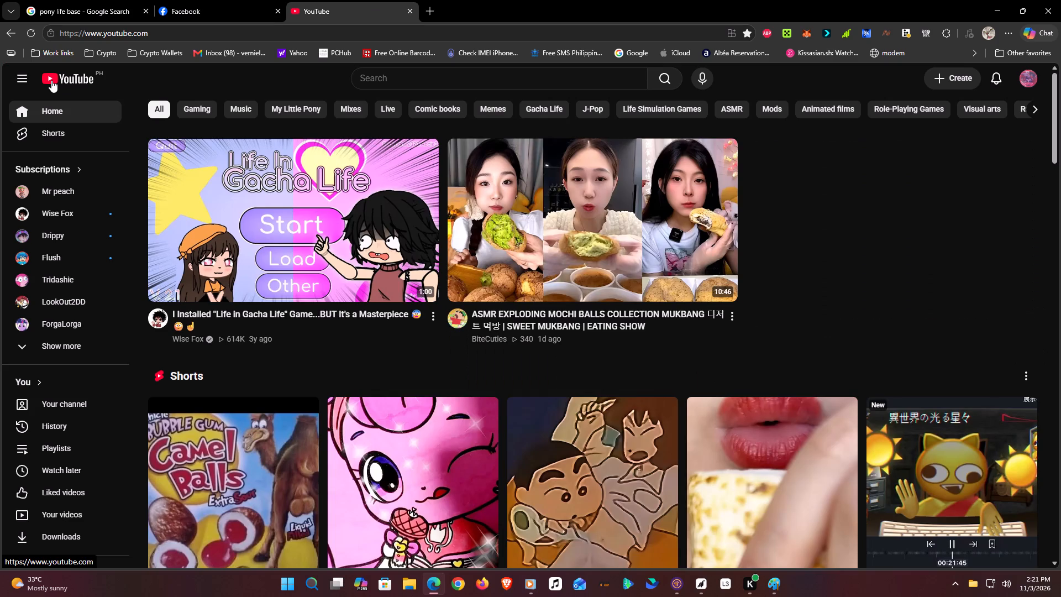
# Browse the YouTube home feed, open the Short showing the pink winking character being coloured, and pause it.
pyautogui.scroll(-2, 102, 158)
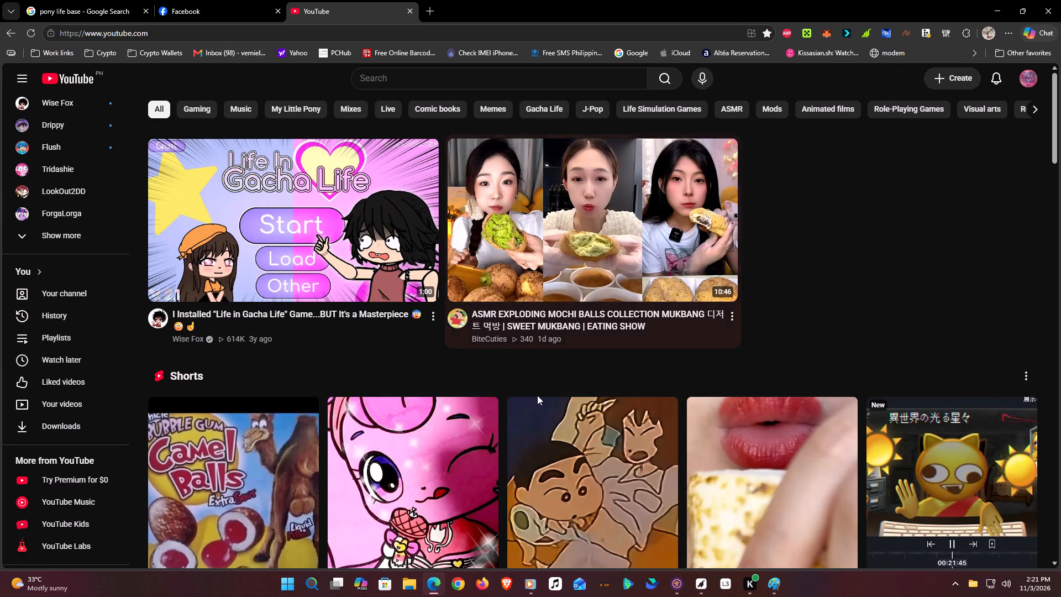
pyautogui.scroll(2, 532, 402)
pyautogui.scroll(-2, 532, 400)
pyautogui.scroll(9, 0, 207)
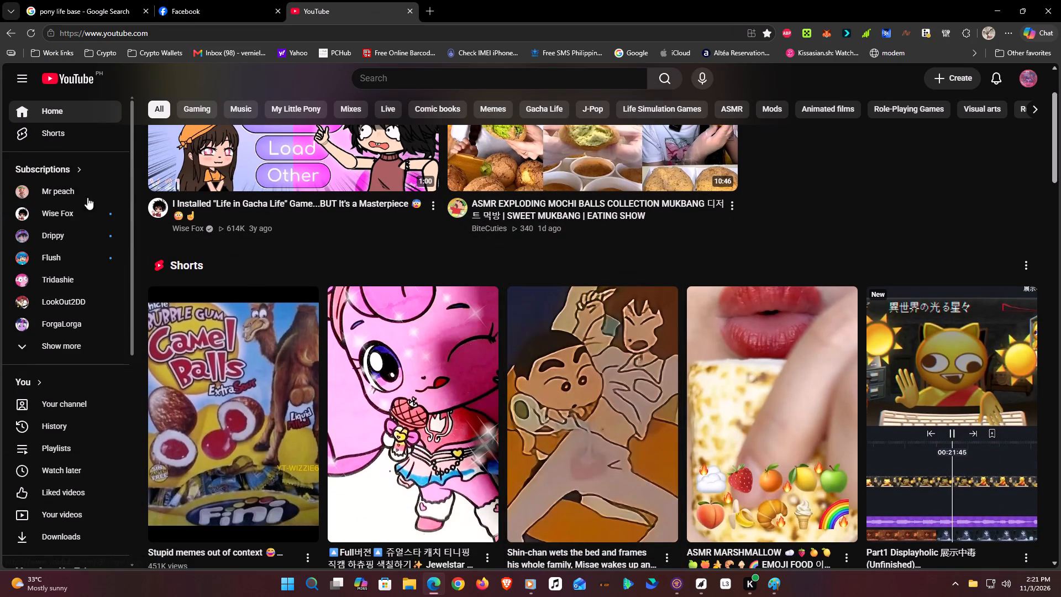
pyautogui.scroll(2, 345, 281)
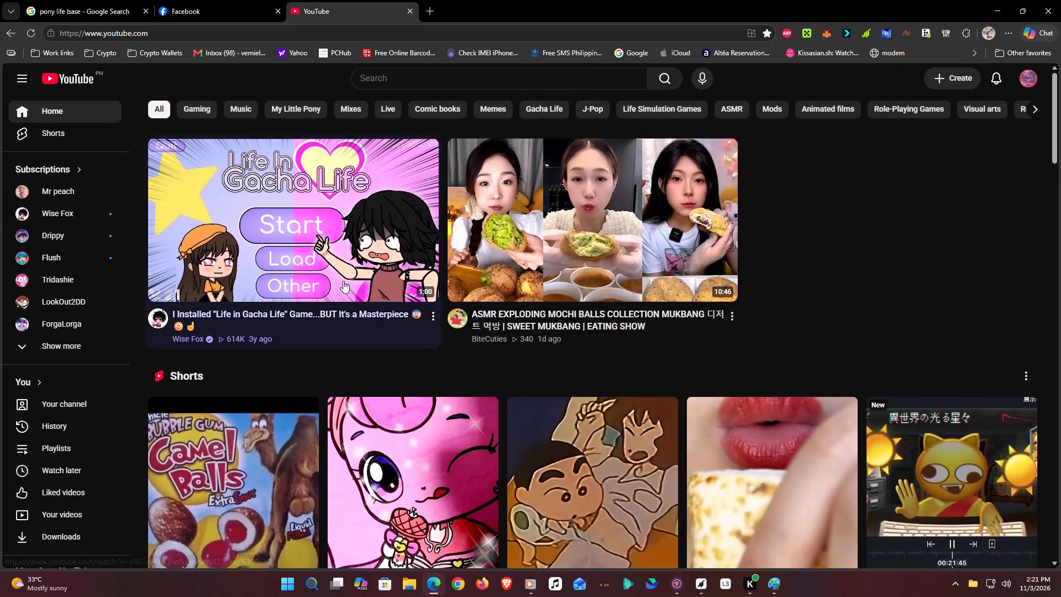
pyautogui.scroll(-4, 343, 281)
pyautogui.scroll(1, 377, 243)
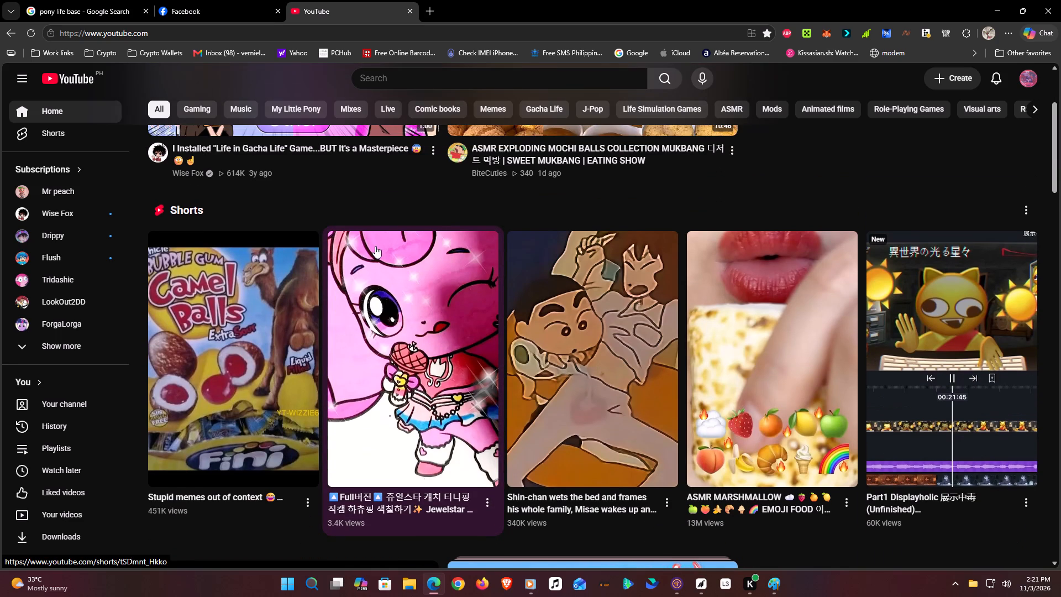
pyautogui.click(427, 328)
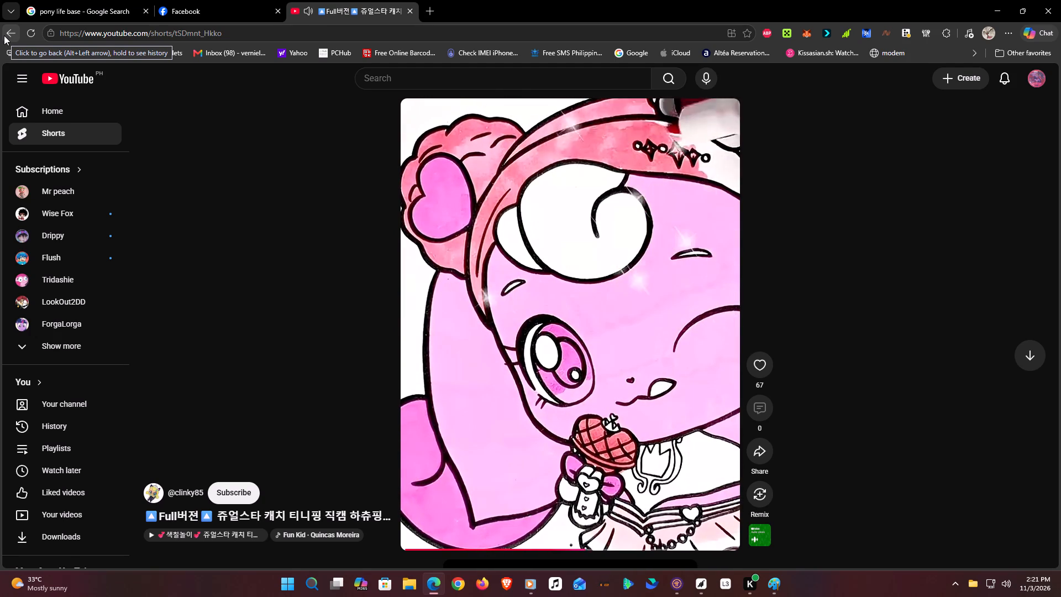
pyautogui.click(507, 321)
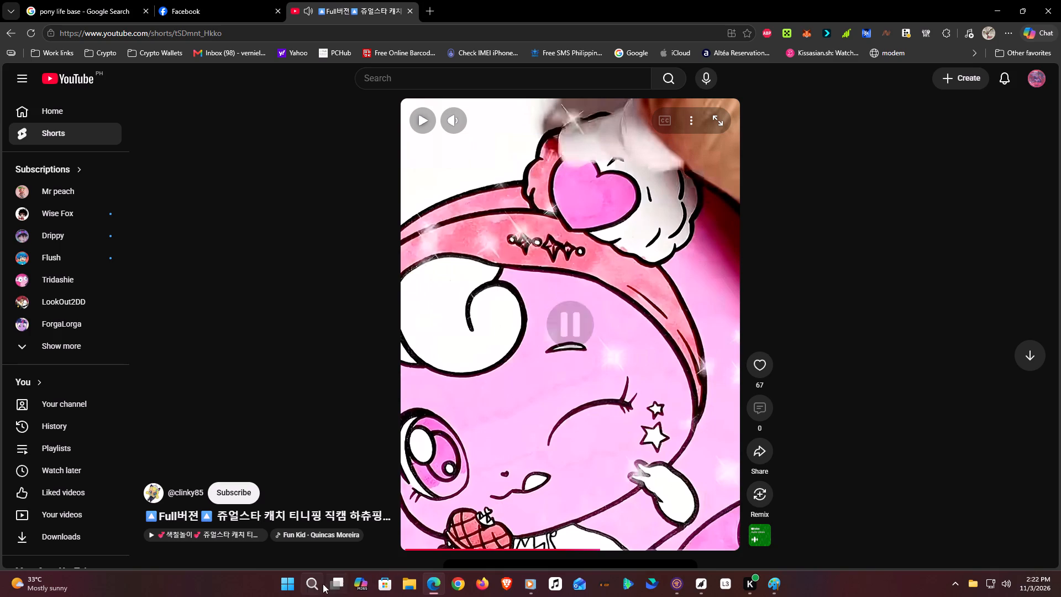
# Open Snipping Tool and start a rectangular snip framing the whole paused Short together with its column of action icons.
pyautogui.click(306, 580)
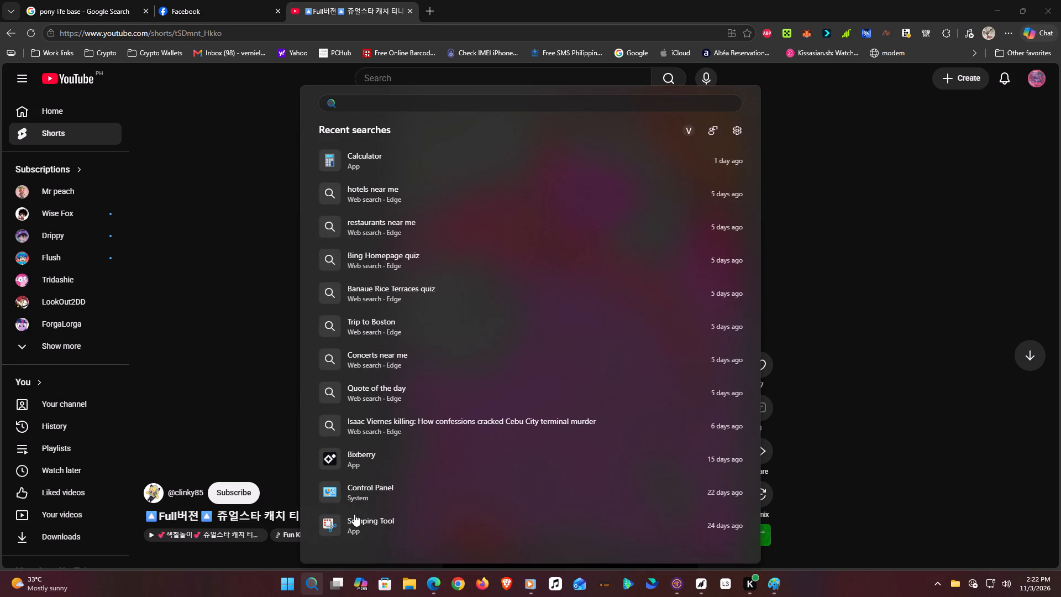
pyautogui.click(354, 514)
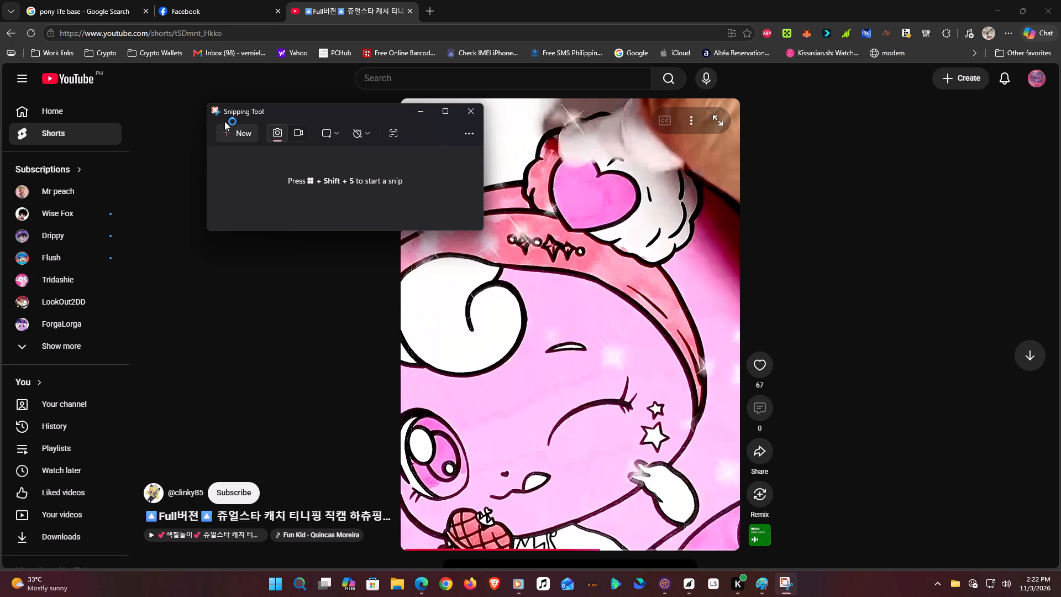
pyautogui.click(228, 132)
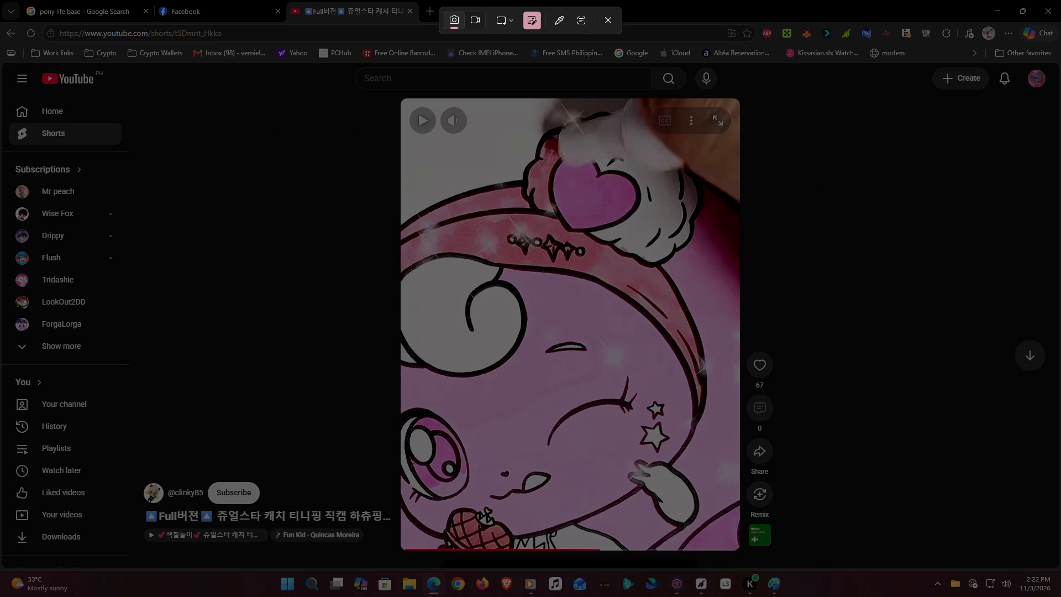
pyautogui.moveTo(778, 94); pyautogui.dragTo(448, 530)
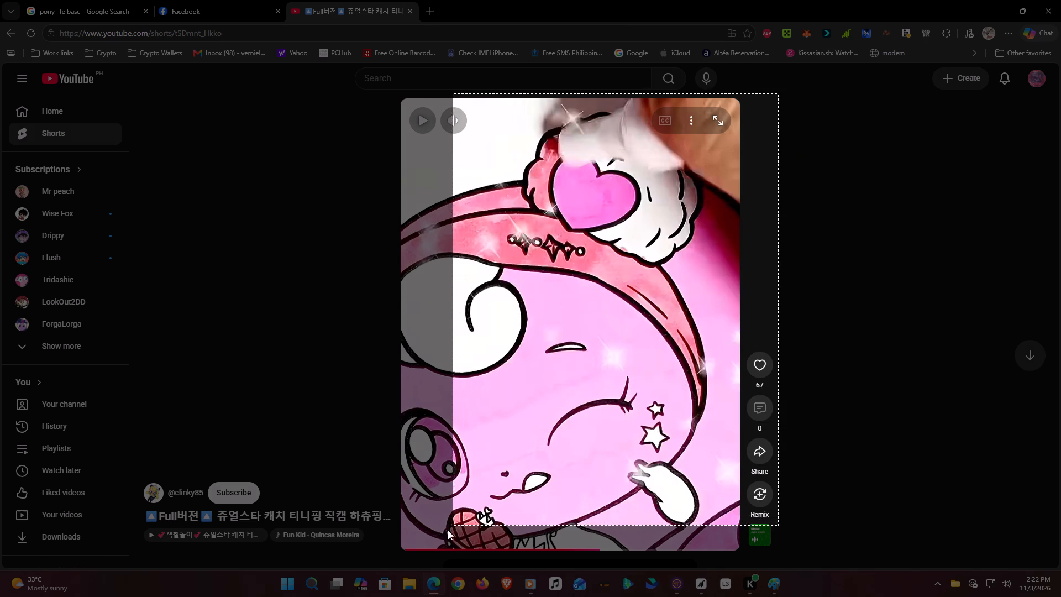
pyautogui.moveTo(448, 530); pyautogui.dragTo(394, 553)
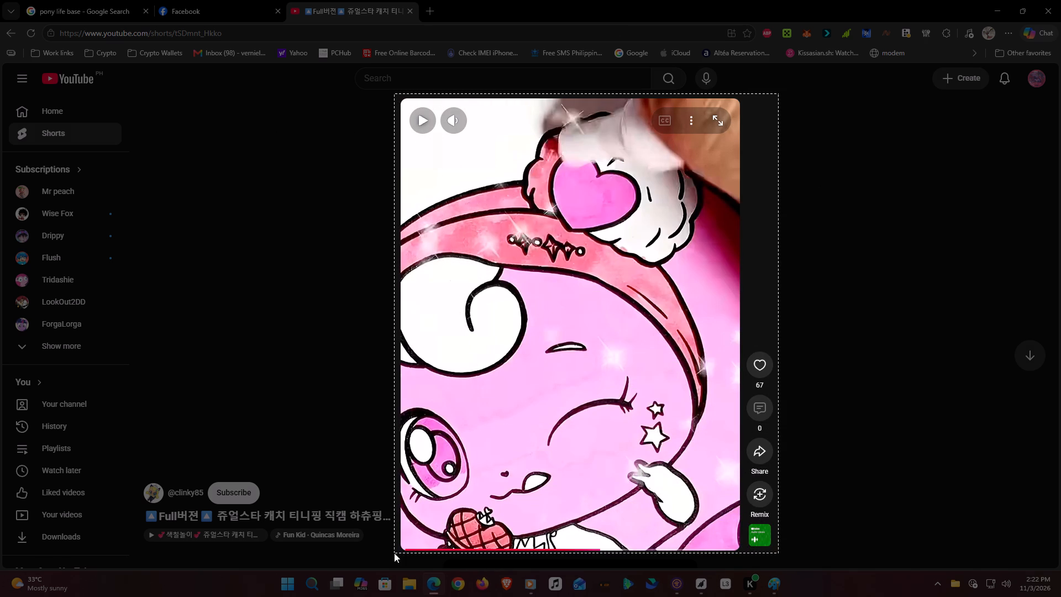
pyautogui.moveTo(394, 553); pyautogui.dragTo(388, 552)
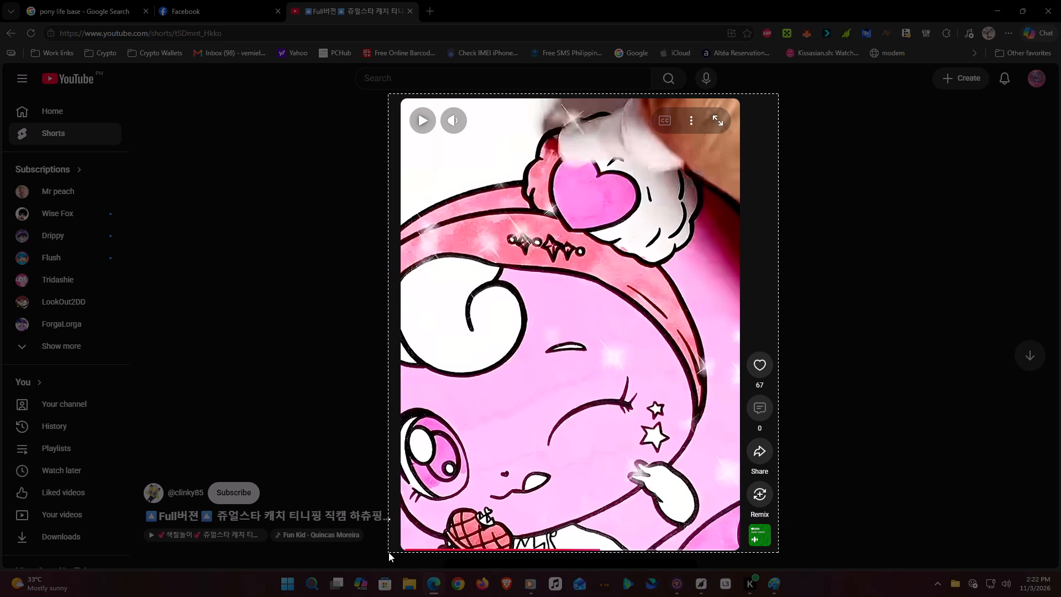
pyautogui.moveTo(388, 552); pyautogui.dragTo(388, 557)
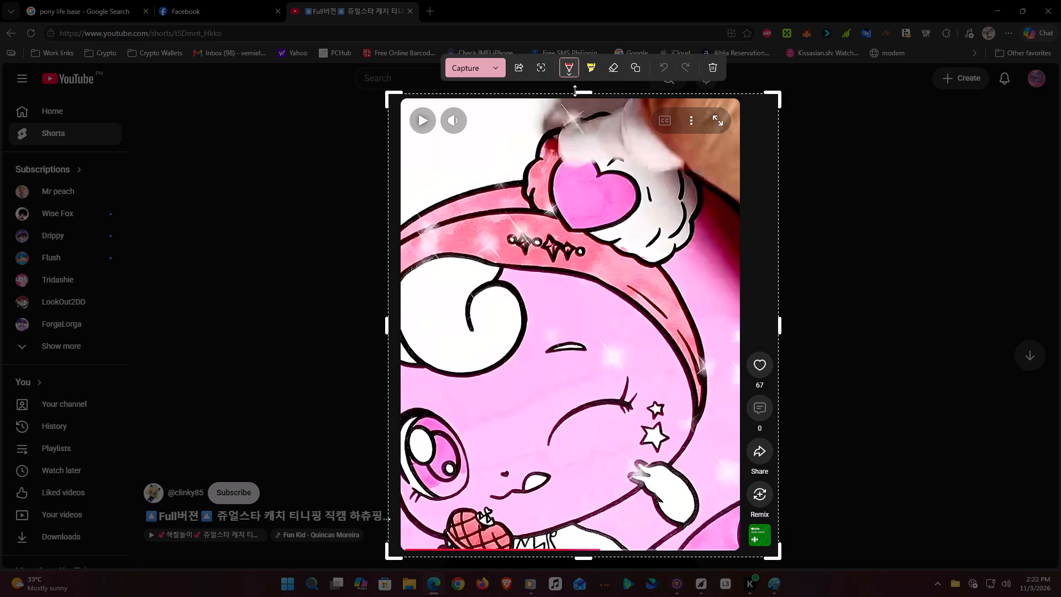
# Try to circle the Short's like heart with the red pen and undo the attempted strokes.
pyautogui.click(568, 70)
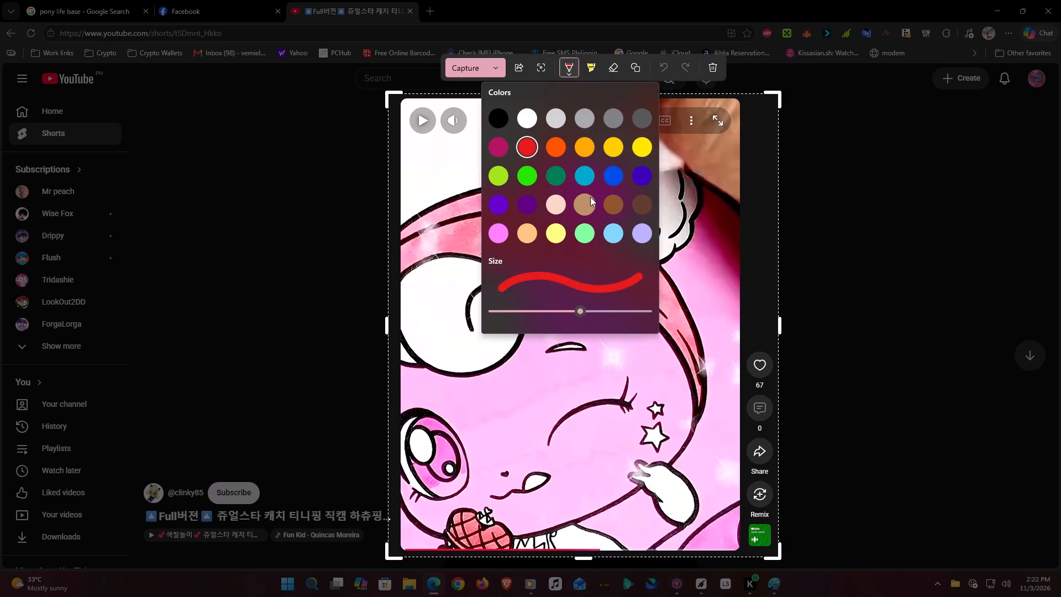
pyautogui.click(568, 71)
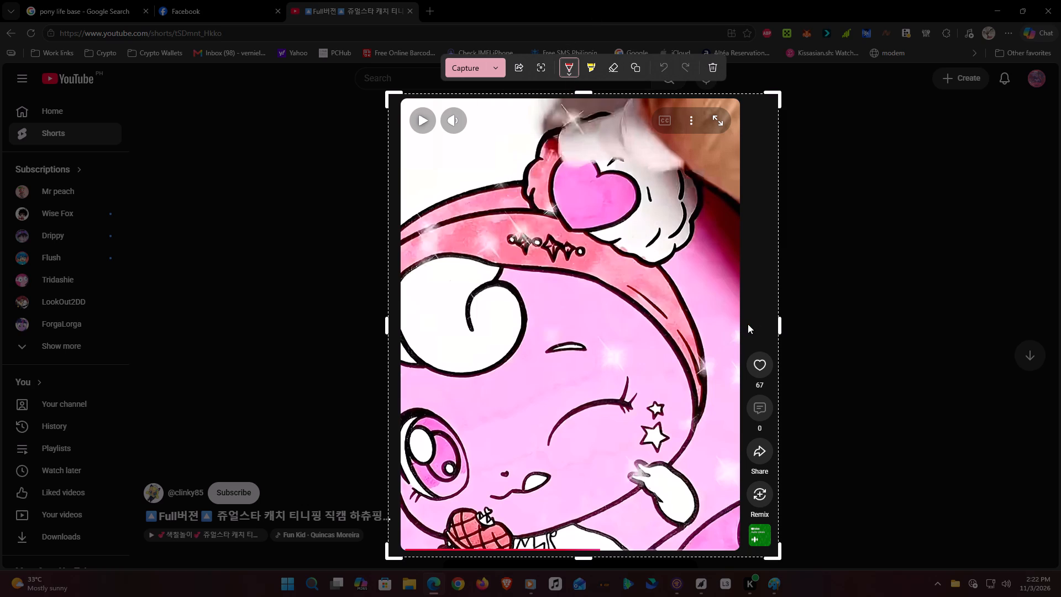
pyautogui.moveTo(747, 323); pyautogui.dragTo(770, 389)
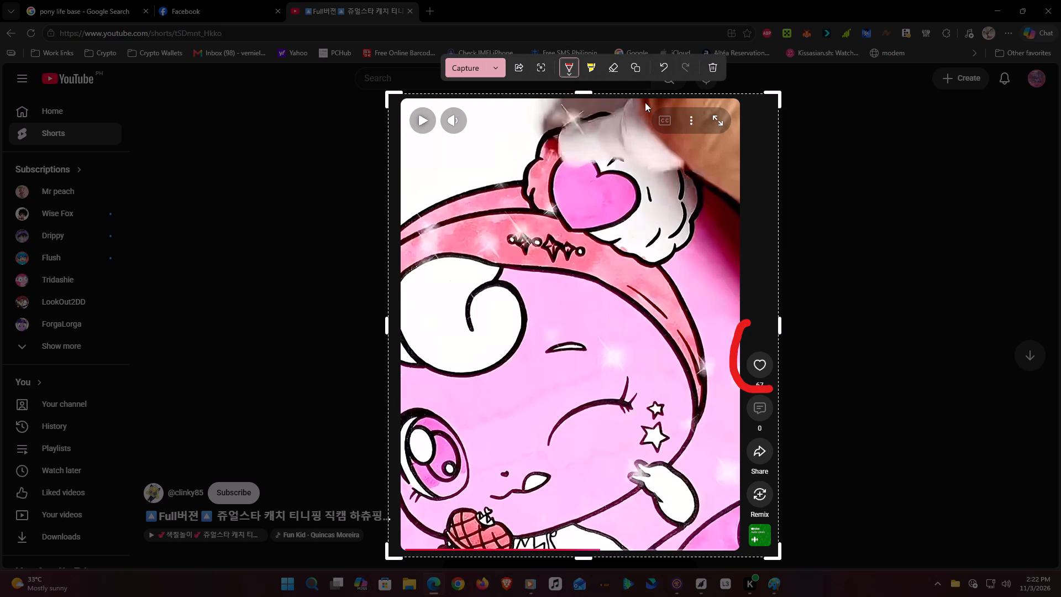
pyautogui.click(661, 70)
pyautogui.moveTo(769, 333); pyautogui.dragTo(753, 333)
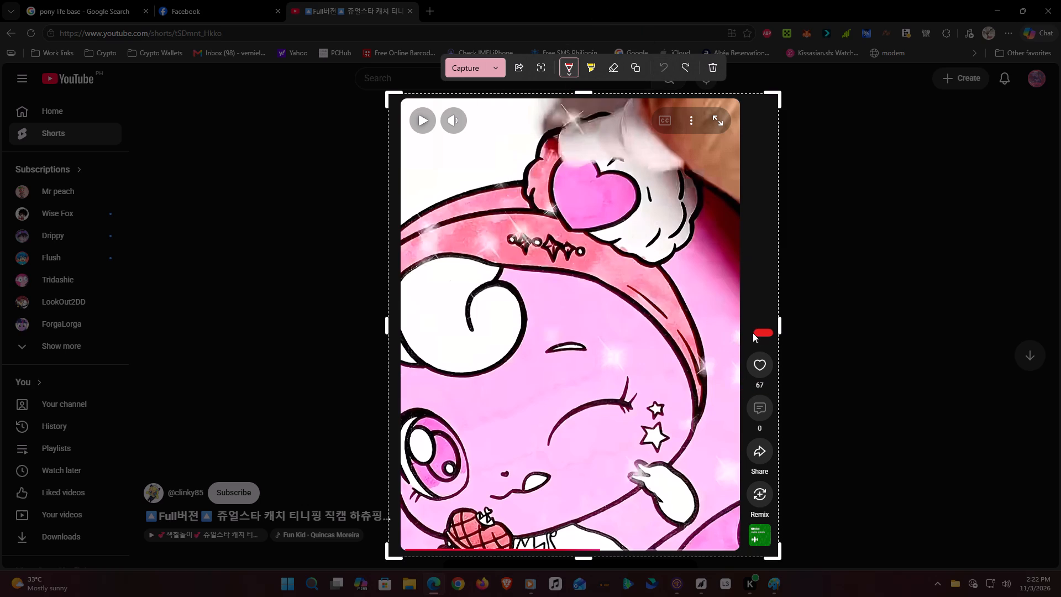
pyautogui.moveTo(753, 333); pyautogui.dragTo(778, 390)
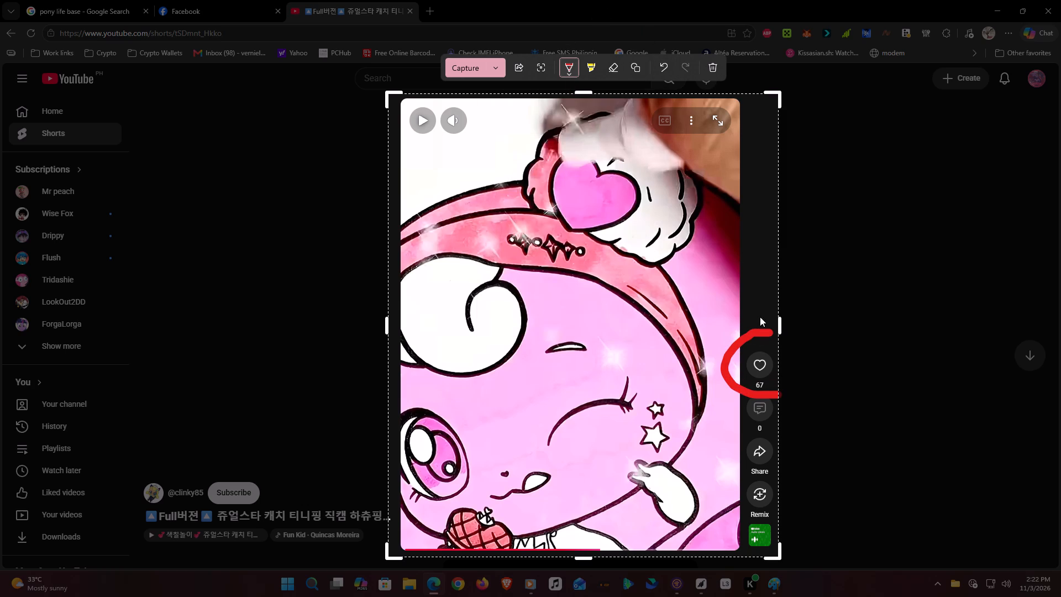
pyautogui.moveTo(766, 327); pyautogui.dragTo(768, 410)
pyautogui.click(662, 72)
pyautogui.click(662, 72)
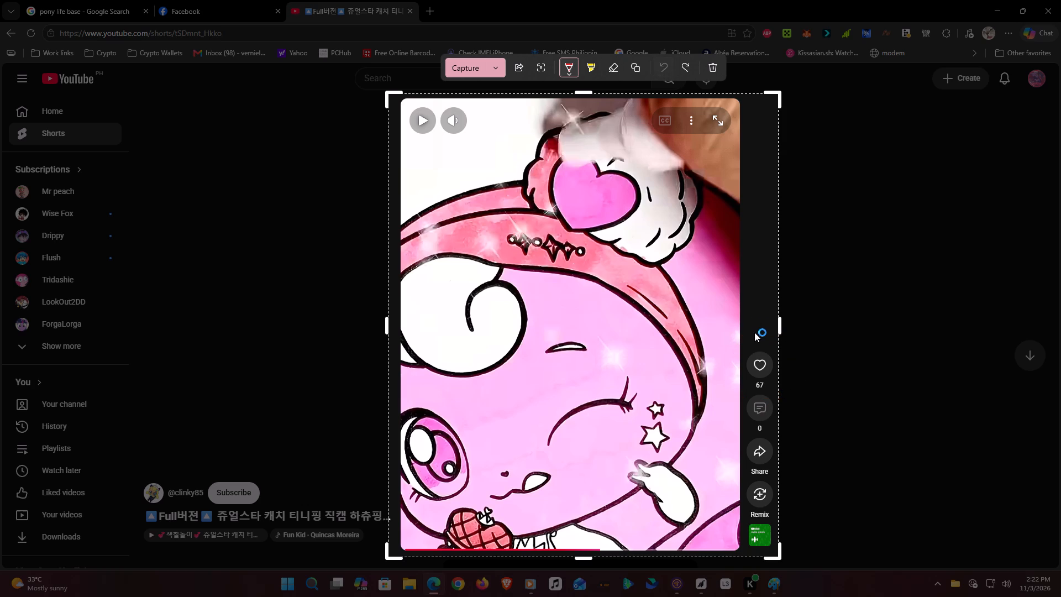
# Draw a narrow red oval around the Short's like heart and its count.
pyautogui.moveTo(758, 338); pyautogui.dragTo(758, 396)
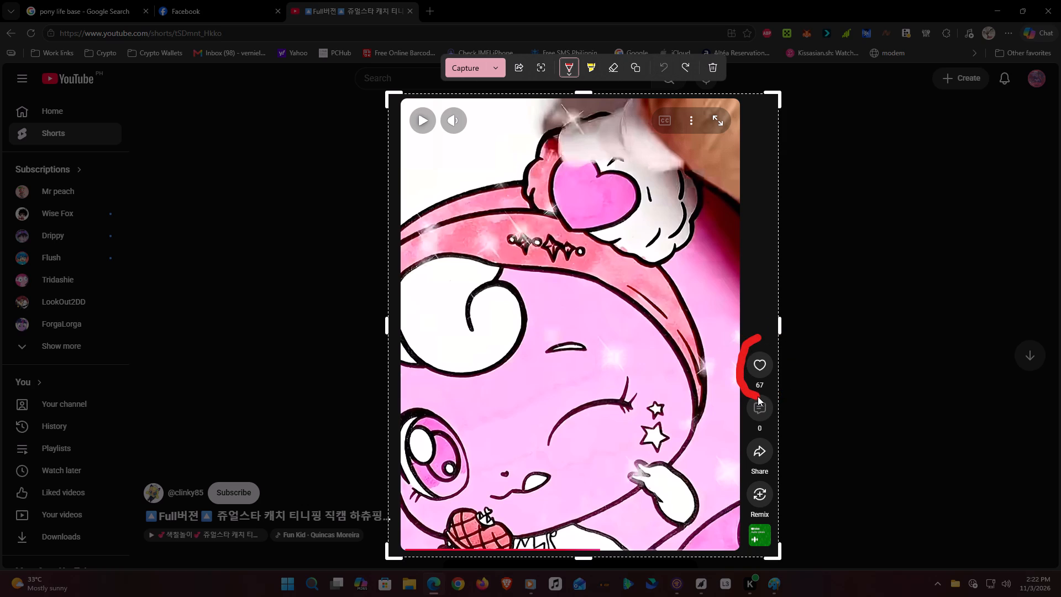
pyautogui.moveTo(758, 396); pyautogui.dragTo(772, 383)
pyautogui.moveTo(772, 383); pyautogui.dragTo(763, 337)
pyautogui.moveTo(763, 337); pyautogui.dragTo(763, 337)
# Draw a red arrow beside the circled like heart, pointing at it, undoing and redrawing the arrowhead until it reads well.
pyautogui.moveTo(675, 318); pyautogui.dragTo(705, 355)
pyautogui.moveTo(695, 362); pyautogui.dragTo(715, 350)
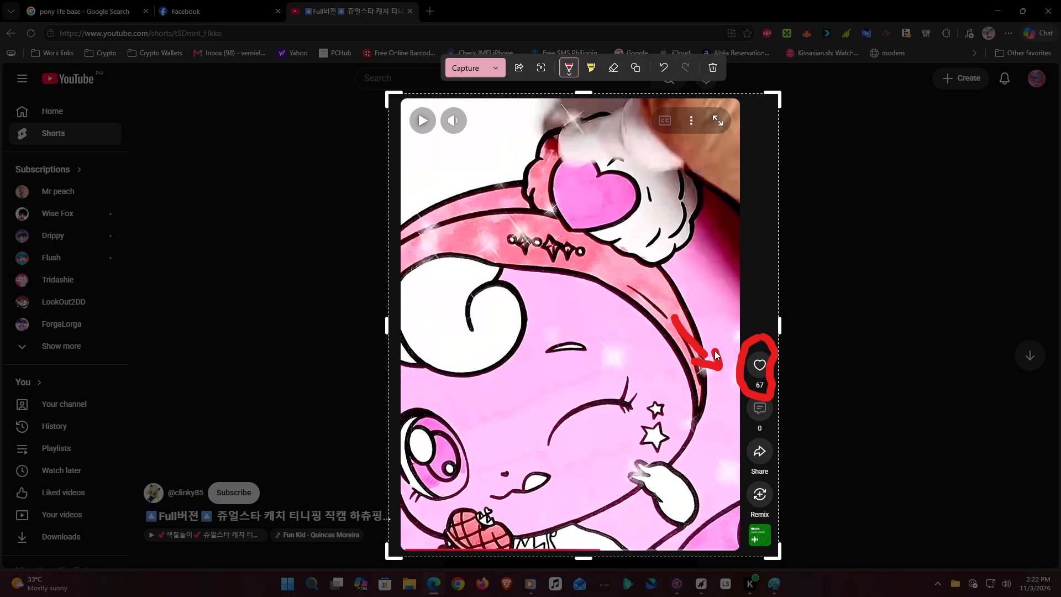
pyautogui.moveTo(715, 350); pyautogui.dragTo(713, 350)
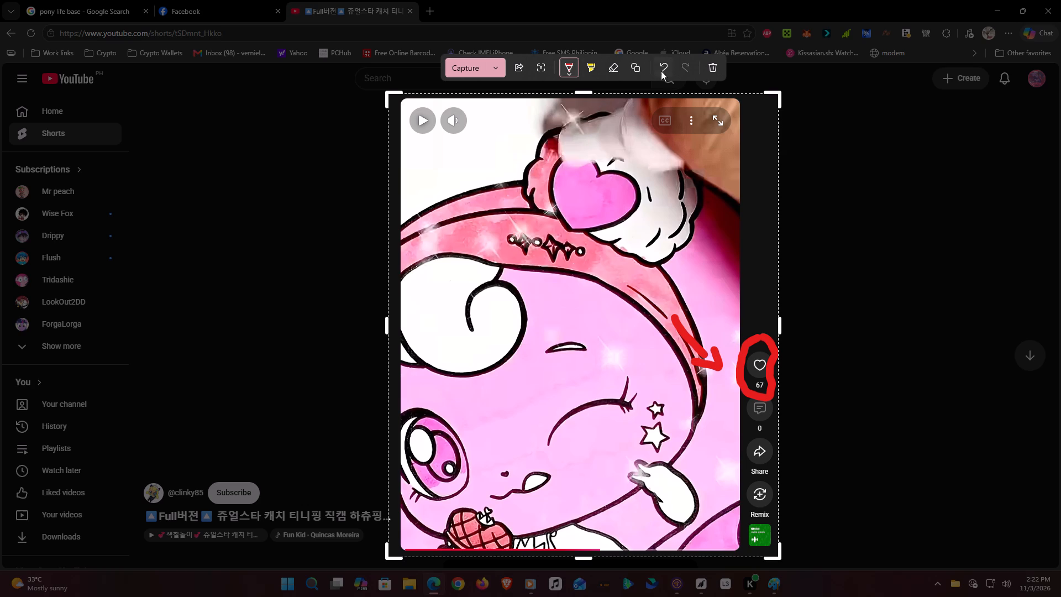
pyautogui.click(661, 71)
pyautogui.moveTo(708, 343); pyautogui.dragTo(713, 343)
pyautogui.moveTo(713, 343); pyautogui.dragTo(705, 375)
pyautogui.click(663, 69)
pyautogui.moveTo(713, 344); pyautogui.dragTo(723, 354)
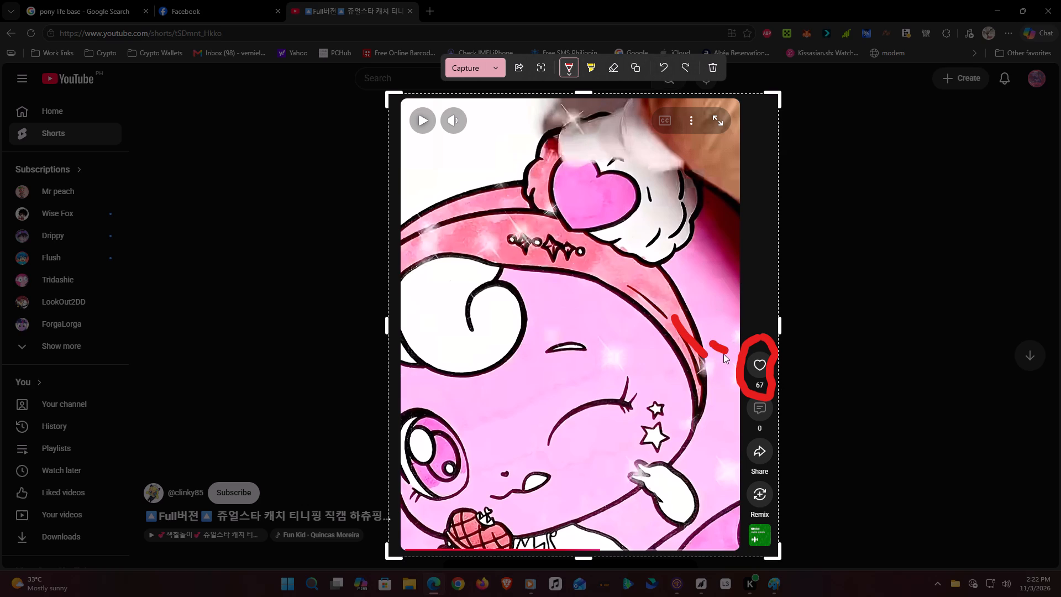
pyautogui.moveTo(723, 354); pyautogui.dragTo(692, 378)
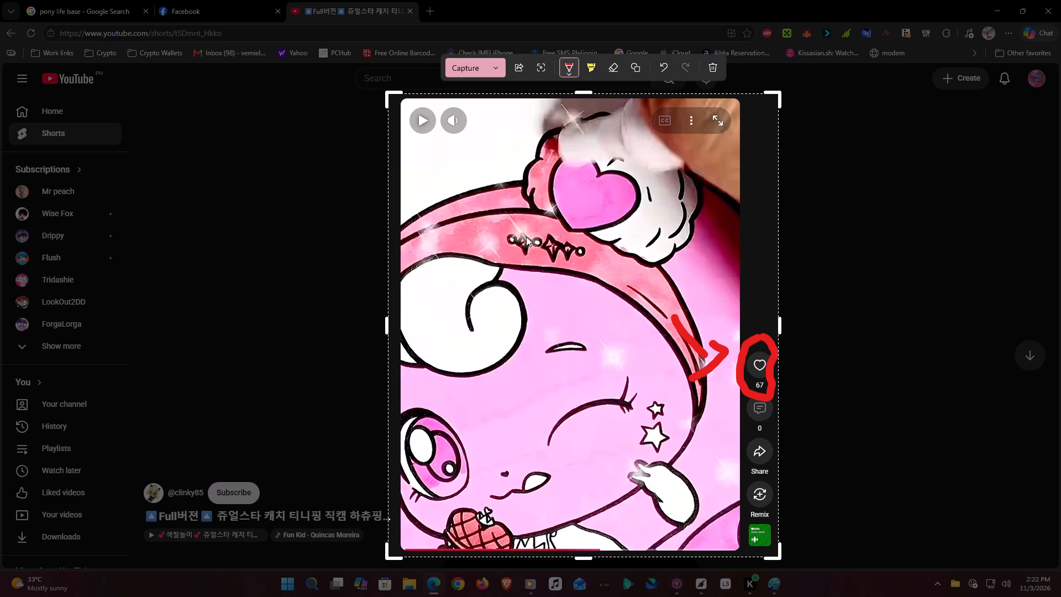
# Handwrite the word "What" in red across the character's headband.
pyautogui.moveTo(526, 237); pyautogui.dragTo(607, 230)
pyautogui.moveTo(612, 230); pyautogui.dragTo(610, 249)
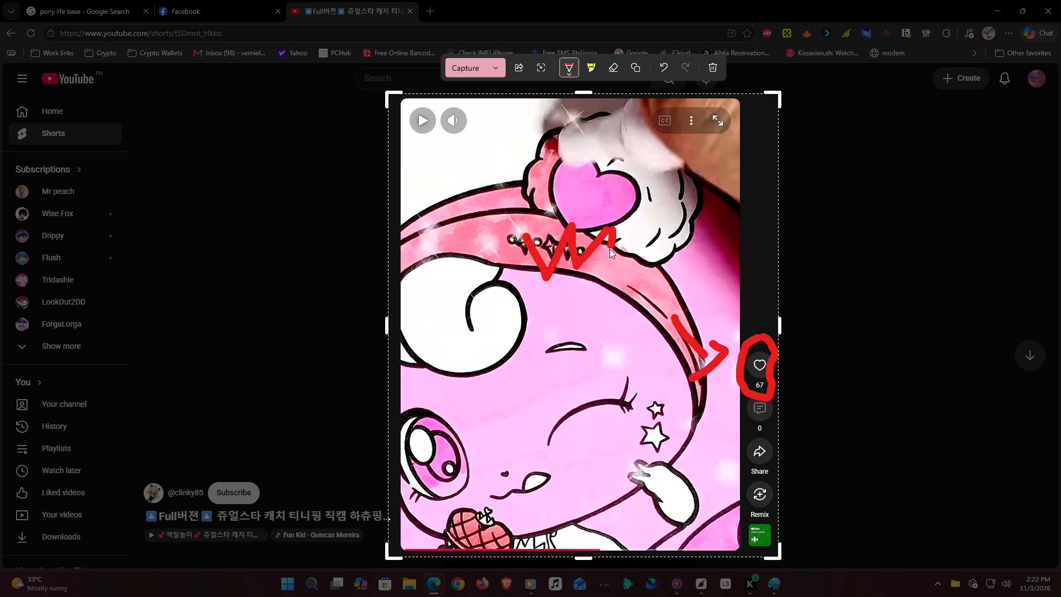
pyautogui.moveTo(610, 249); pyautogui.dragTo(630, 266)
pyautogui.moveTo(660, 266); pyautogui.dragTo(656, 260)
pyautogui.moveTo(689, 224); pyautogui.dragTo(676, 272)
pyautogui.moveTo(677, 228); pyautogui.dragTo(703, 235)
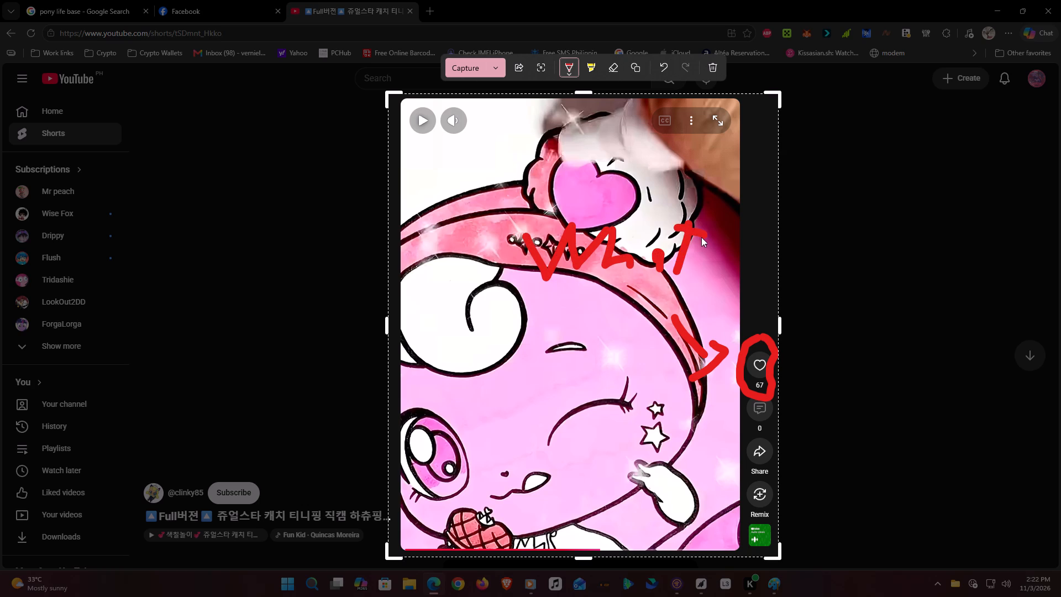
# Handwrite two red question marks after the word "What" on the snip.
pyautogui.click(685, 281)
pyautogui.moveTo(690, 269); pyautogui.dragTo(721, 243)
pyautogui.moveTo(721, 243); pyautogui.dragTo(715, 243)
pyautogui.click(699, 286)
pyautogui.moveTo(702, 277); pyautogui.dragTo(728, 264)
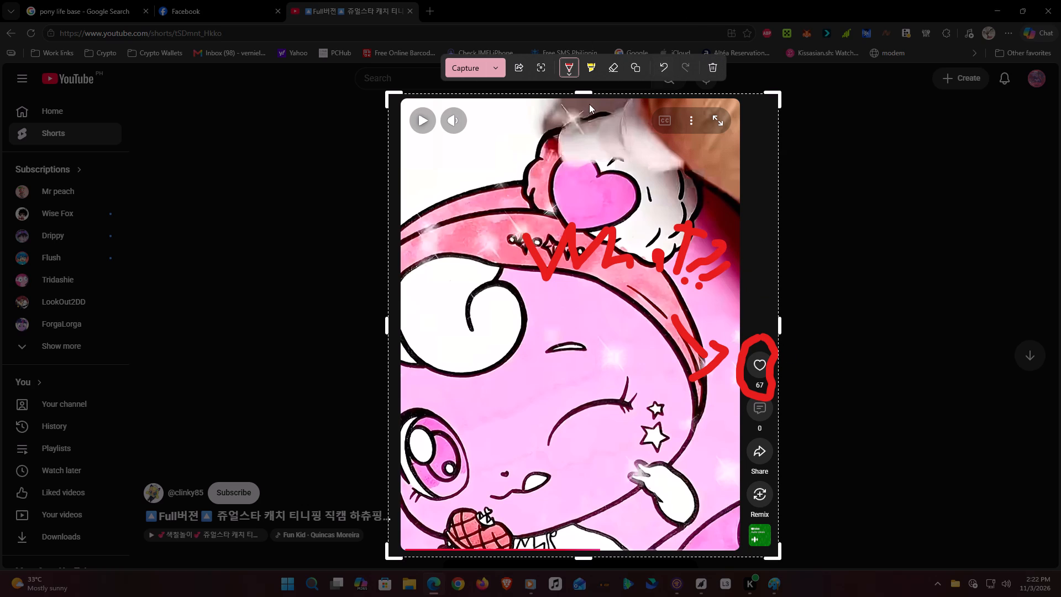
# Capture the annotated snip of the Short.
pyautogui.click(470, 66)
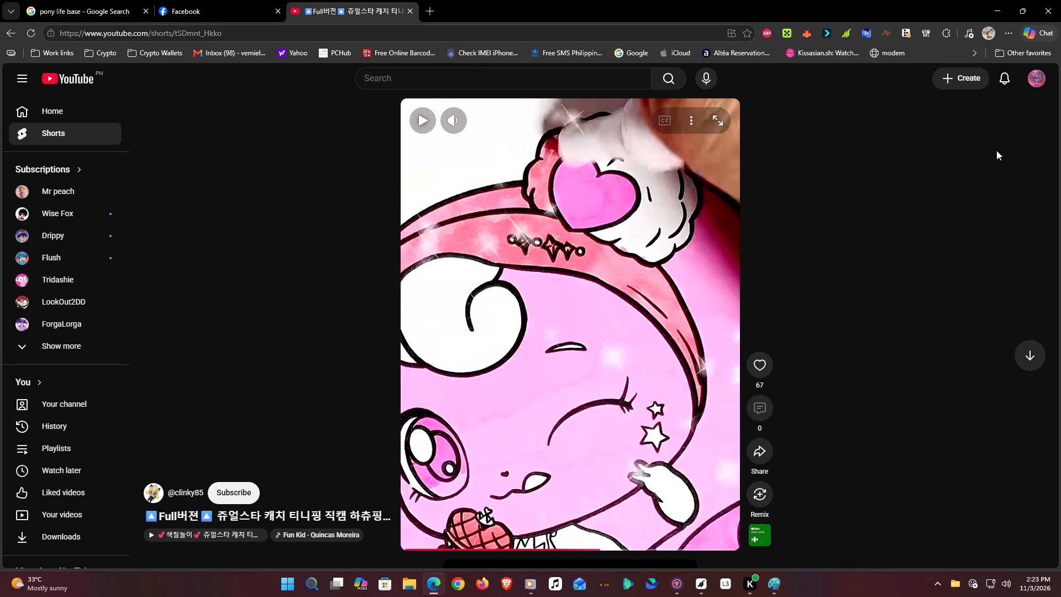
# Create a YouTube channel post, add an image attachment and open the file picker to select it from the computer.
pyautogui.click(968, 72)
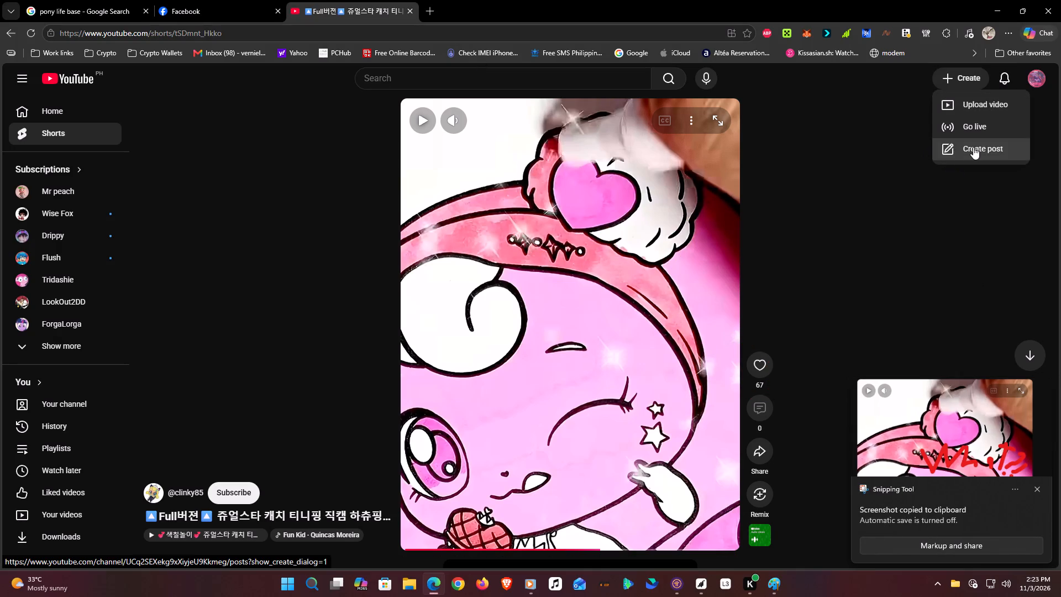
pyautogui.click(973, 147)
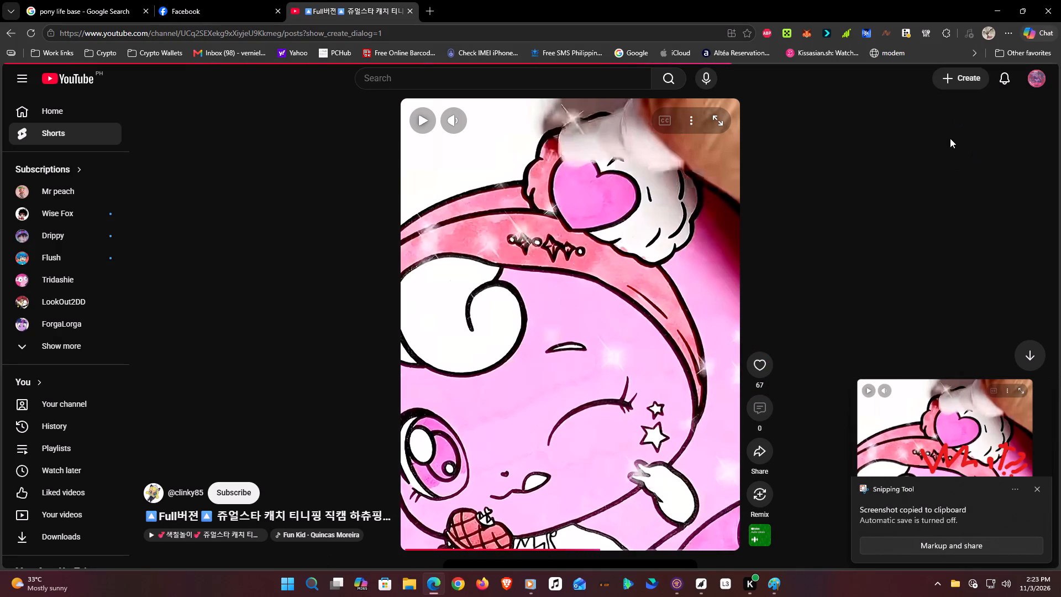
pyautogui.rightClick(935, 405)
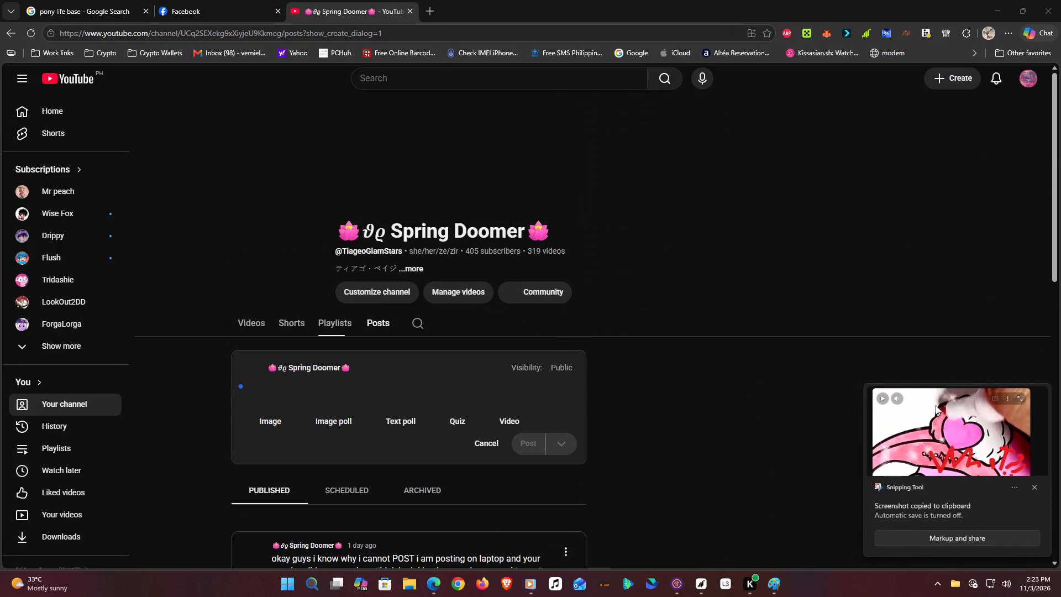
pyautogui.click(262, 422)
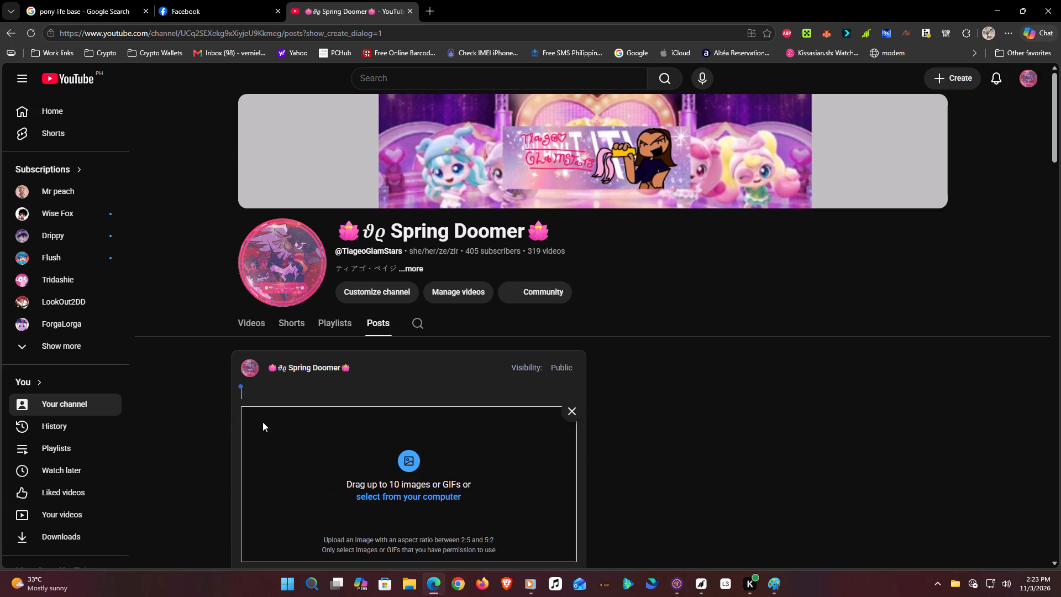
pyautogui.click(422, 498)
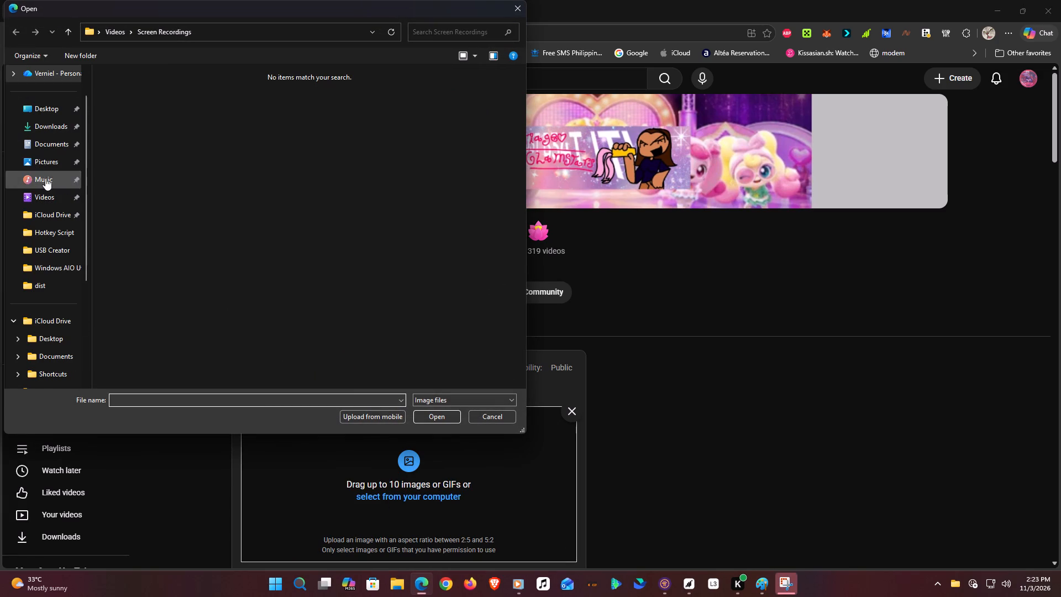
# Look through the Downloads, Pictures and Documents folders for the annotated snip image.
pyautogui.click(57, 125)
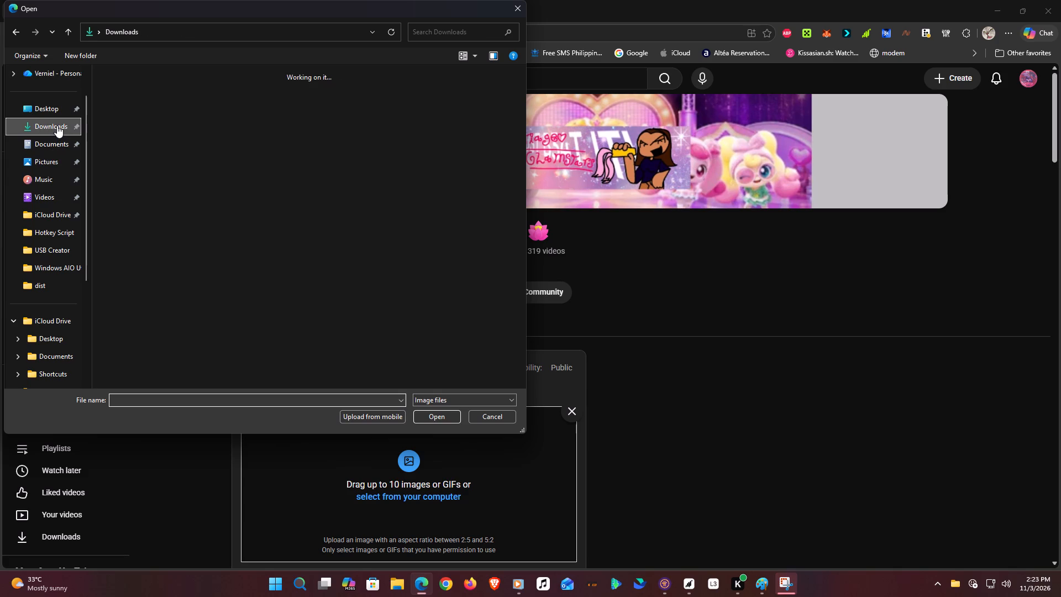
pyautogui.click(48, 157)
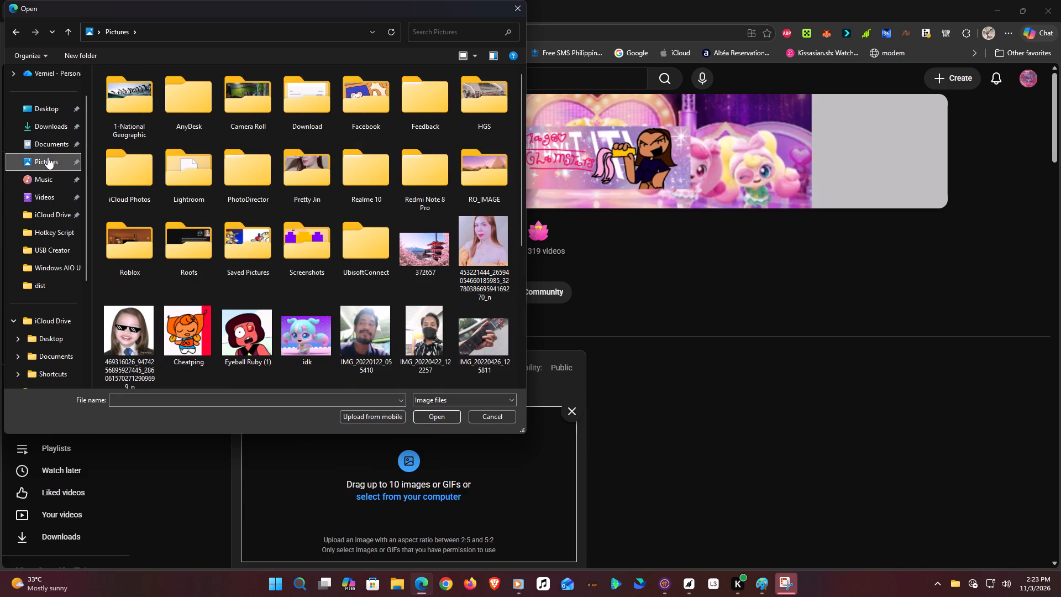
pyautogui.scroll(-2, 454, 205)
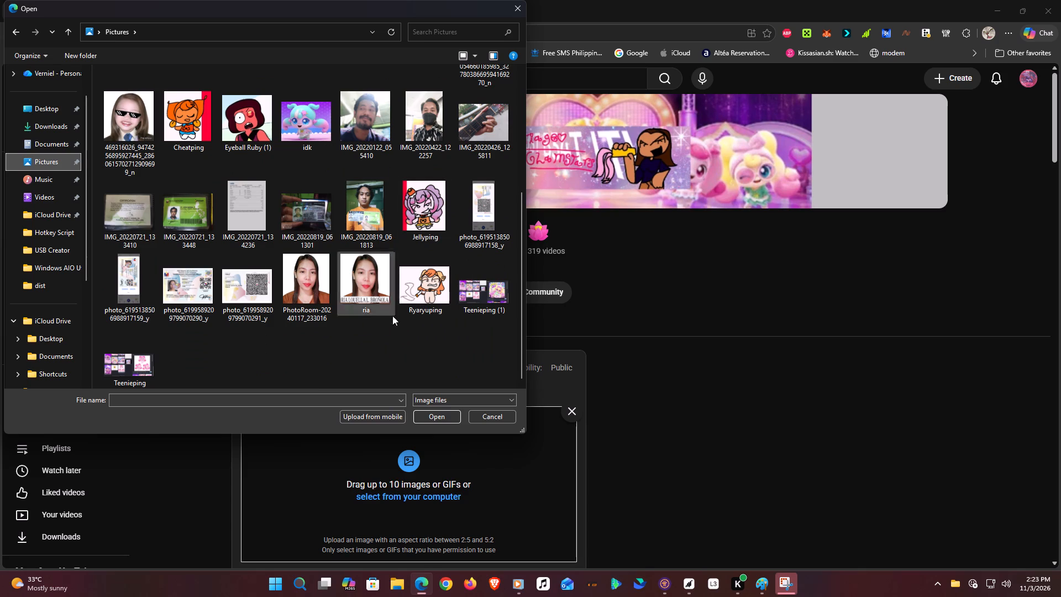
pyautogui.scroll(2, 380, 331)
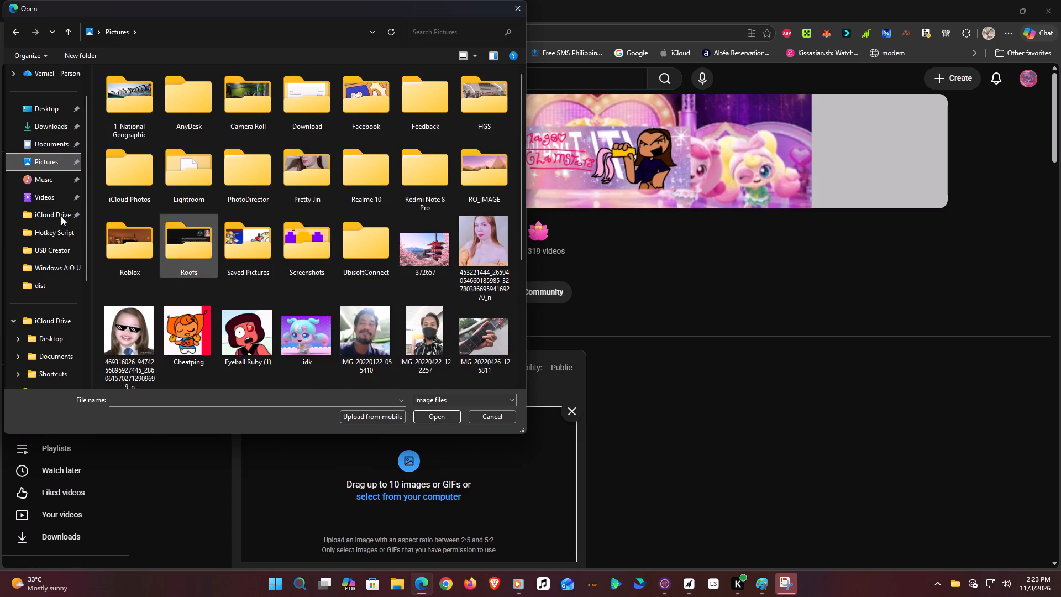
pyautogui.click(37, 142)
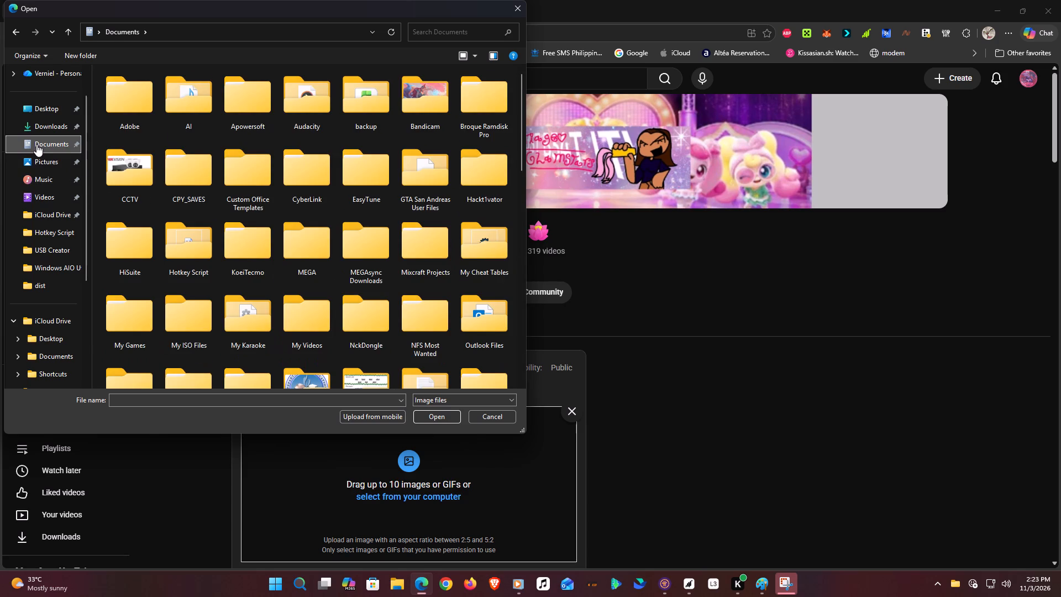
pyautogui.scroll(-5, 390, 269)
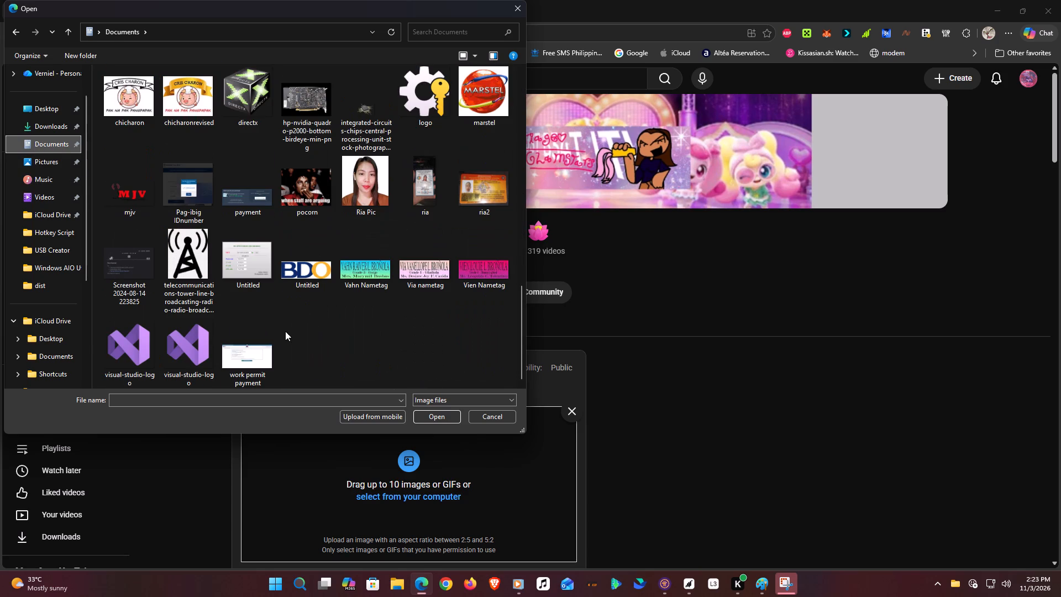
# Look through the whole Downloads folder and the list of drives for the annotated snip image.
pyautogui.click(36, 117)
pyautogui.click(36, 125)
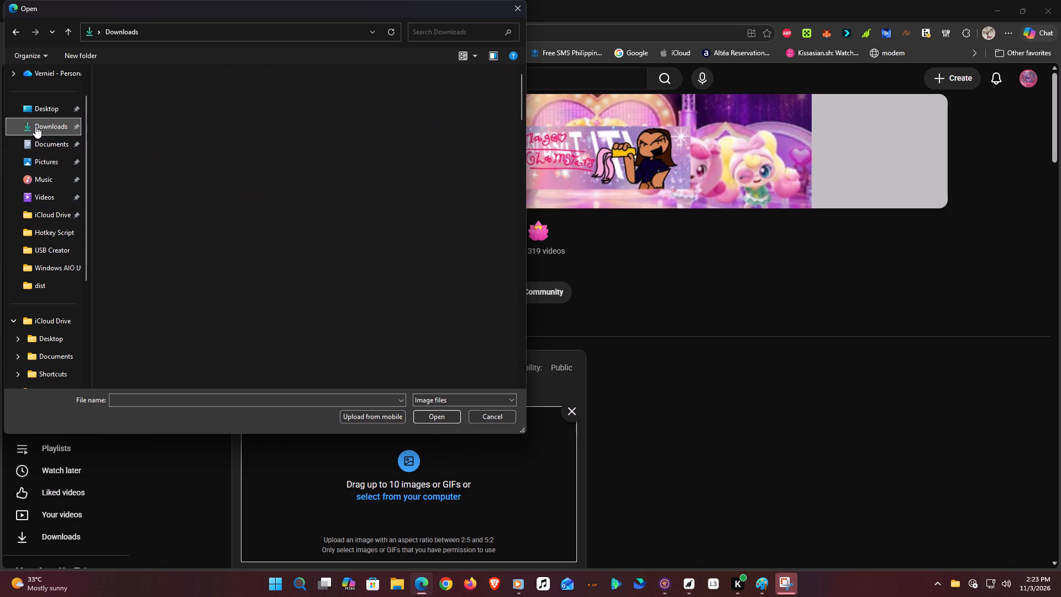
pyautogui.scroll(-2, 330, 239)
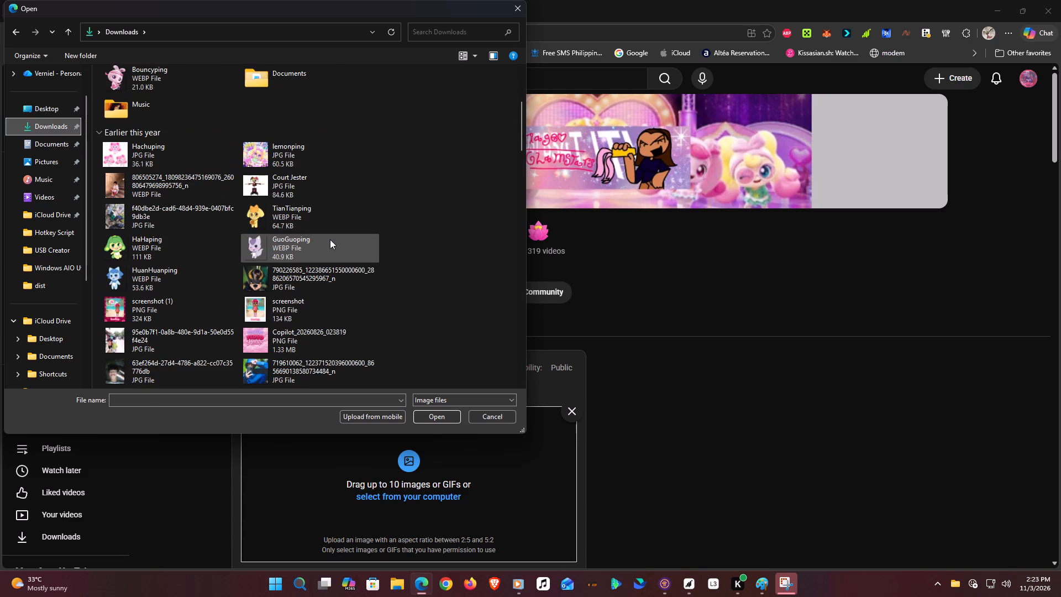
pyautogui.scroll(-2, 329, 243)
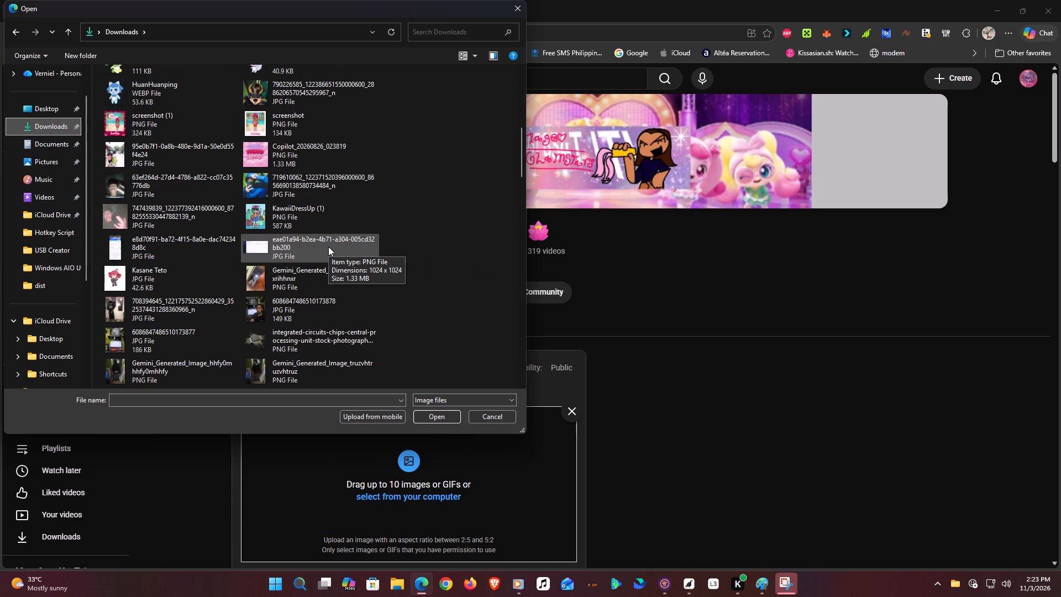
pyautogui.scroll(-3, 328, 247)
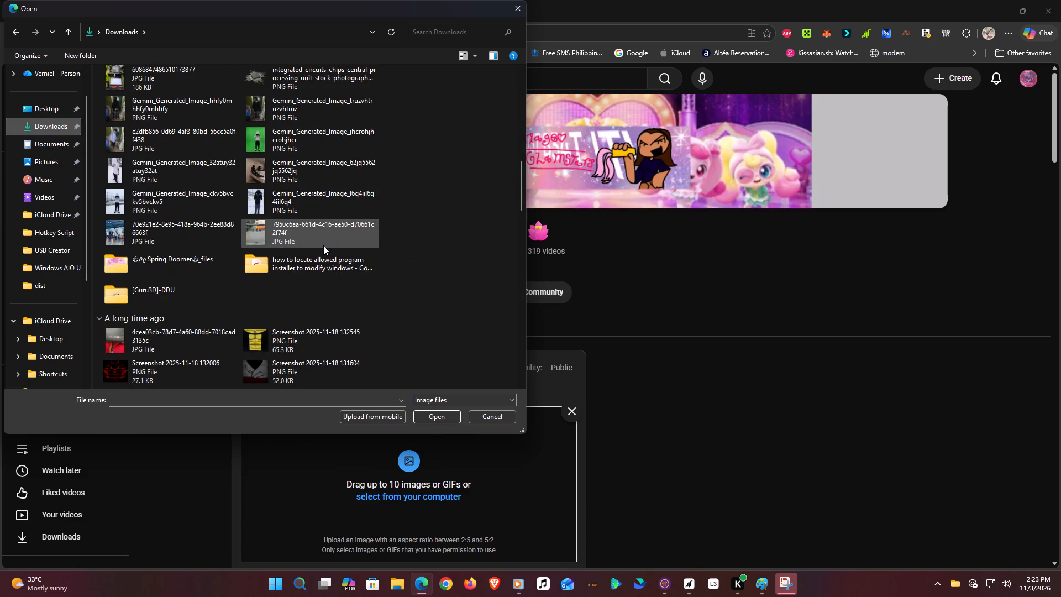
pyautogui.scroll(-5, 323, 245)
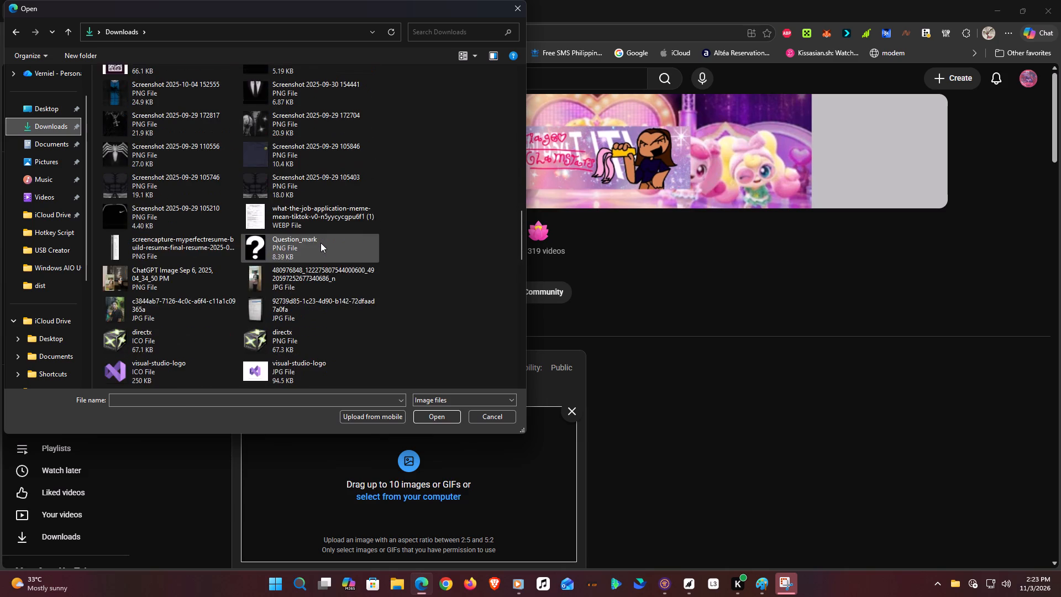
pyautogui.scroll(-6, 321, 243)
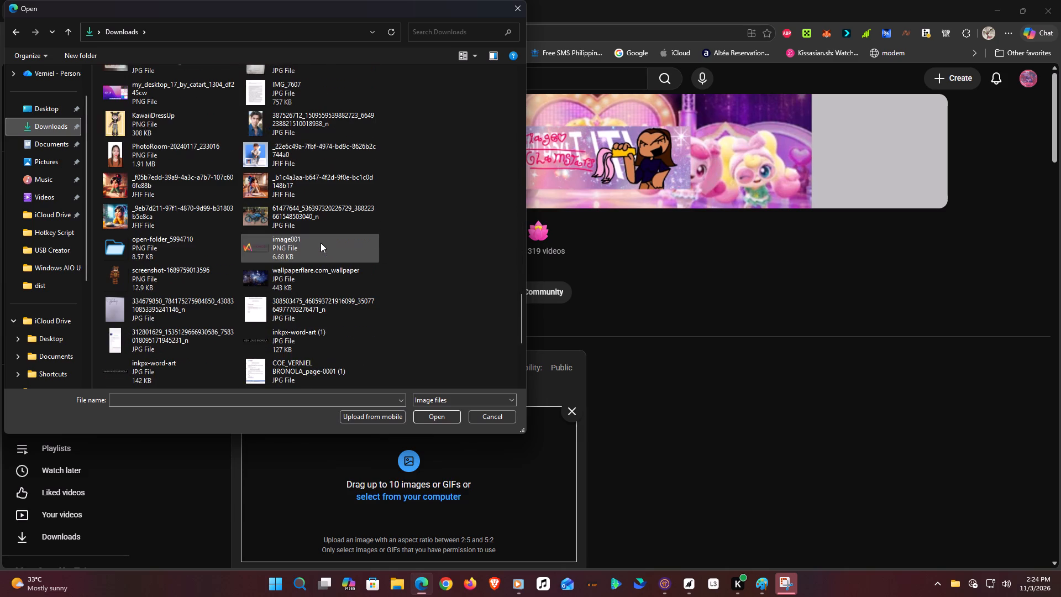
pyautogui.scroll(-5, 321, 243)
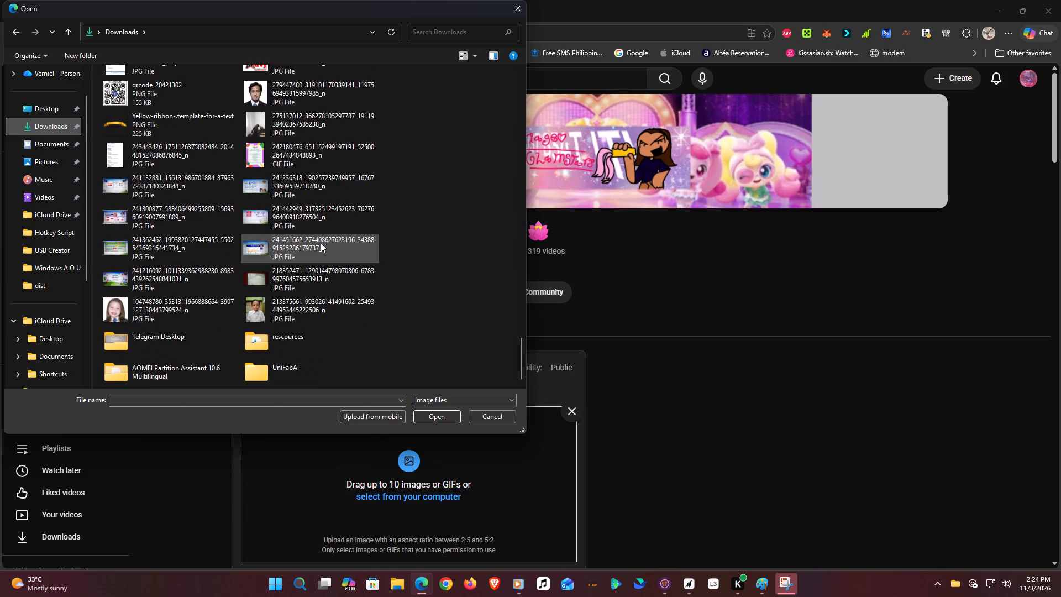
pyautogui.scroll(-9, 321, 243)
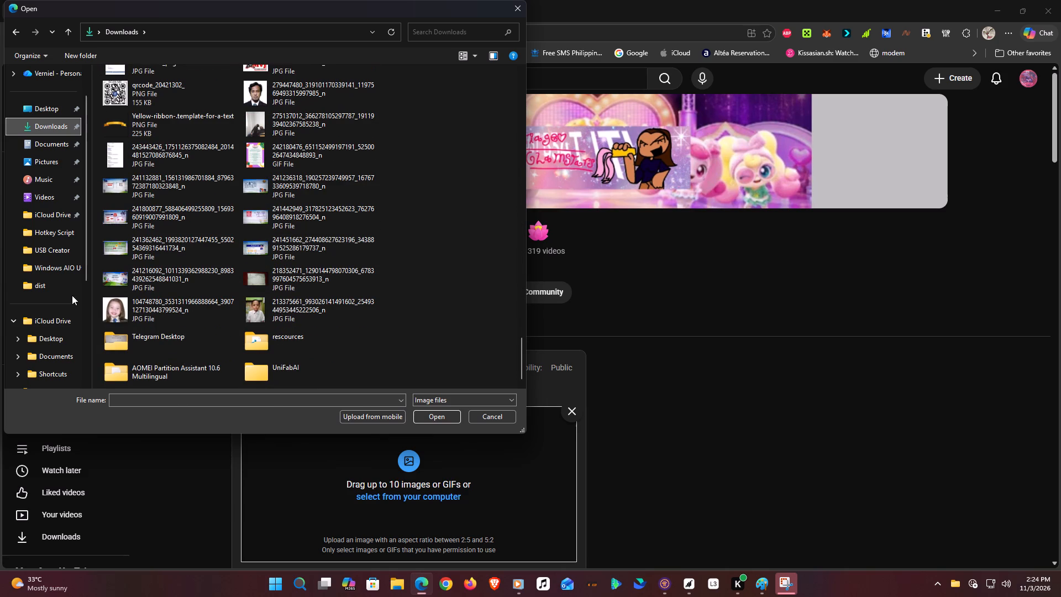
pyautogui.scroll(-4, 70, 248)
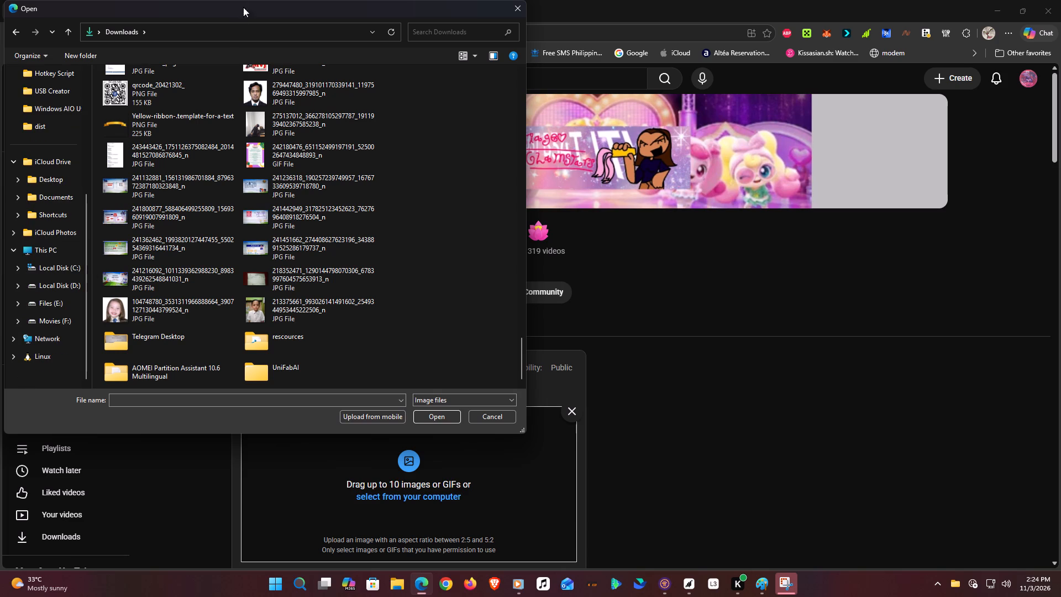
# Start a search within the Downloads folder for the image to attach.
pyautogui.click(470, 21)
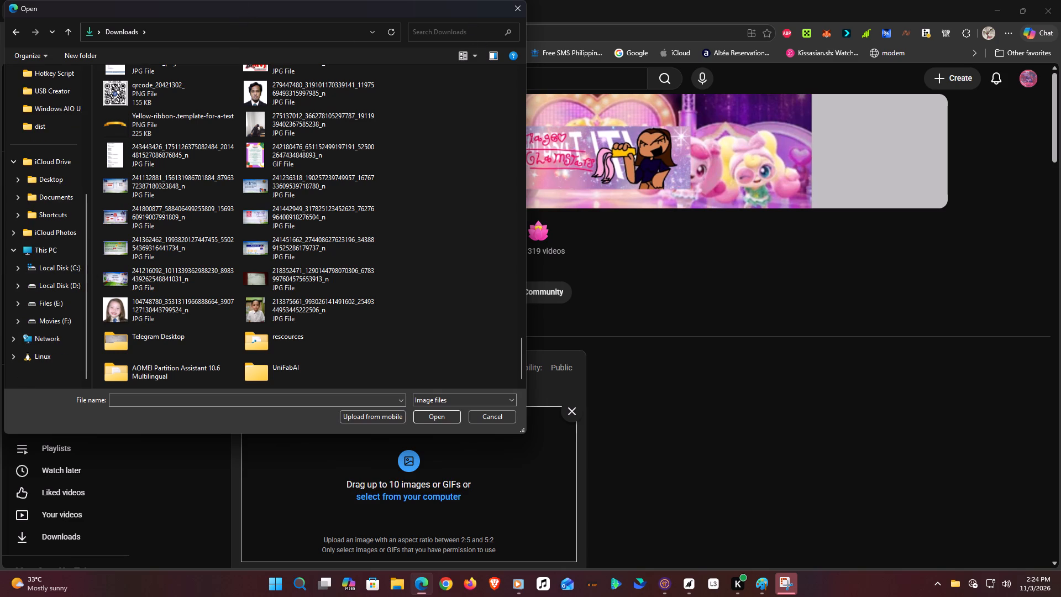
pyautogui.click(465, 30)
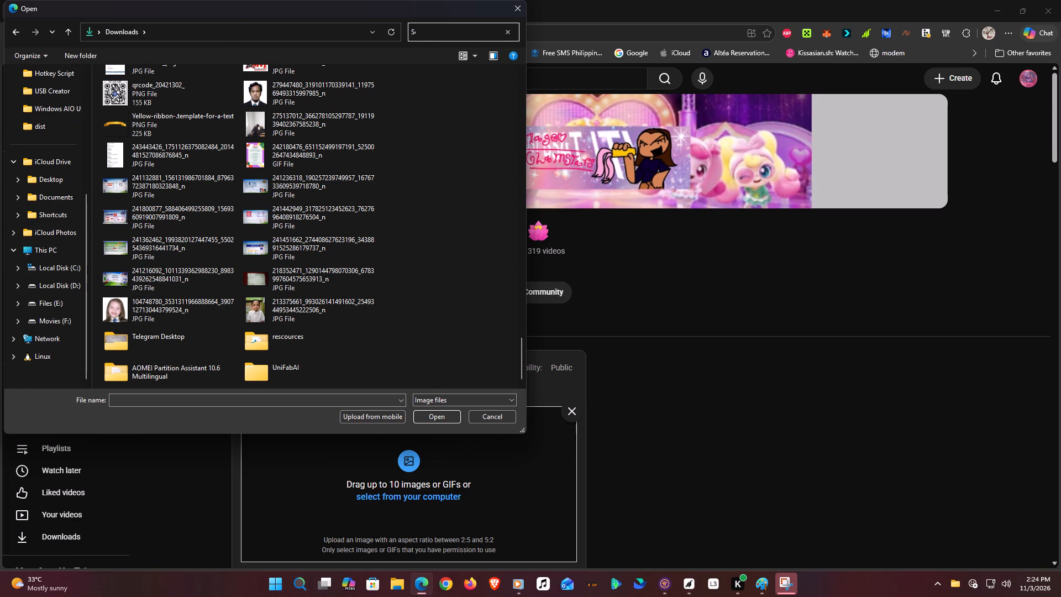